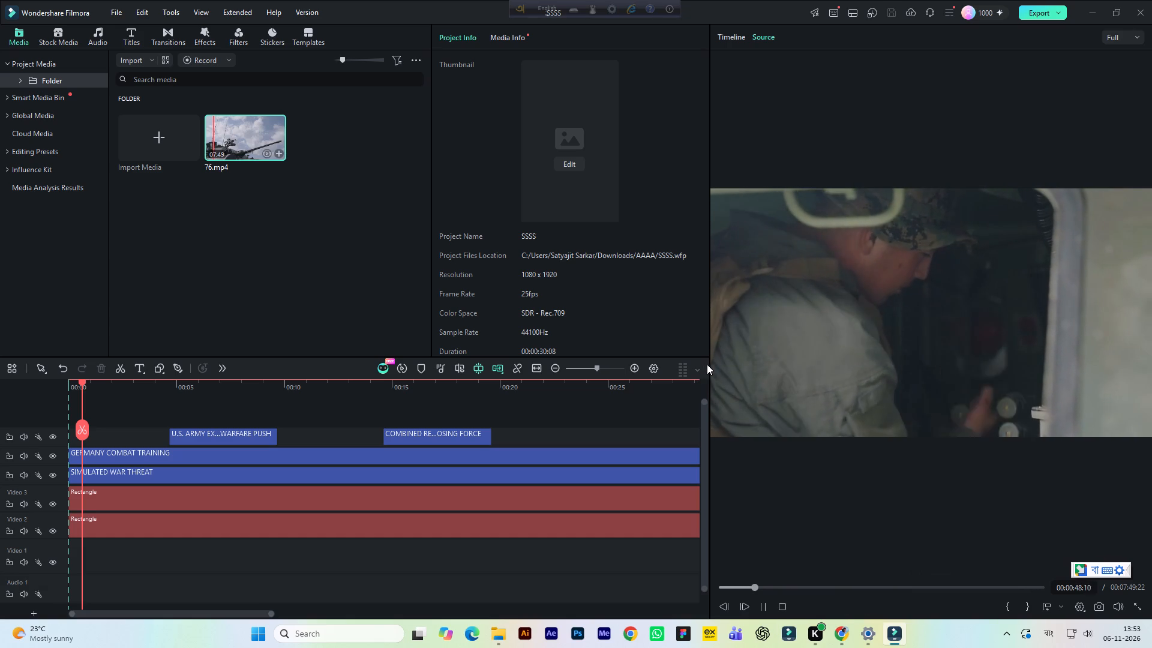
Widen the source preview area and zoom it out to fit the whole frame of 76.mp4.
left_click_drag(709, 362, 628, 377)
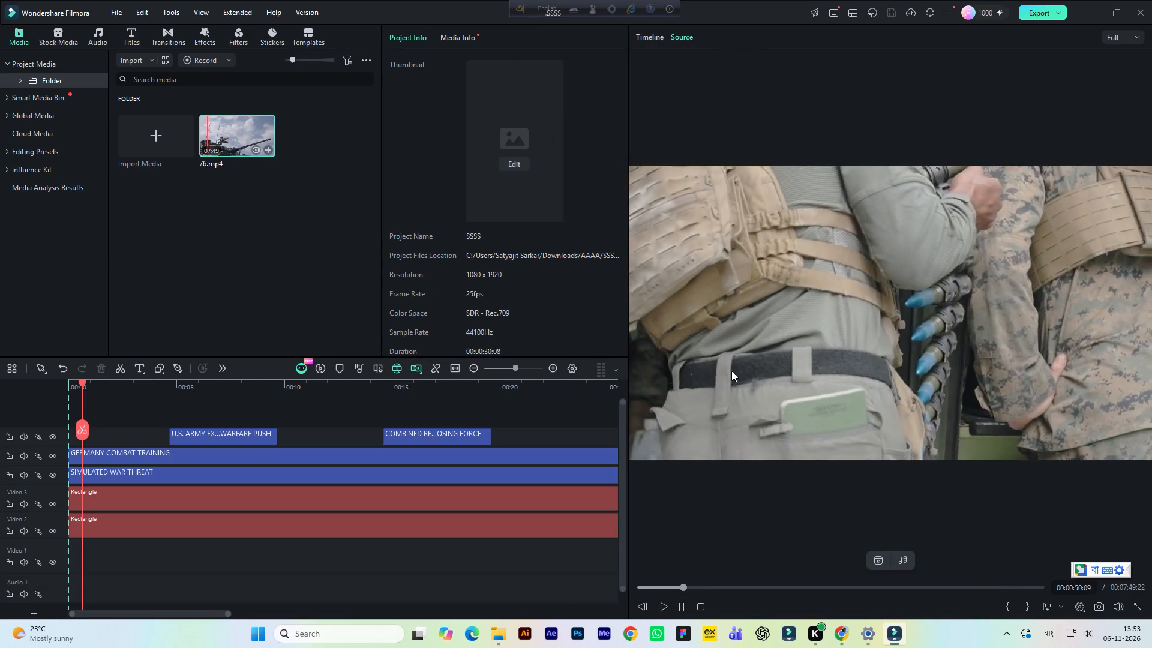
scroll(731, 371, "down", 2, "ctrl")
scroll(731, 371, "up", 1, "ctrl")
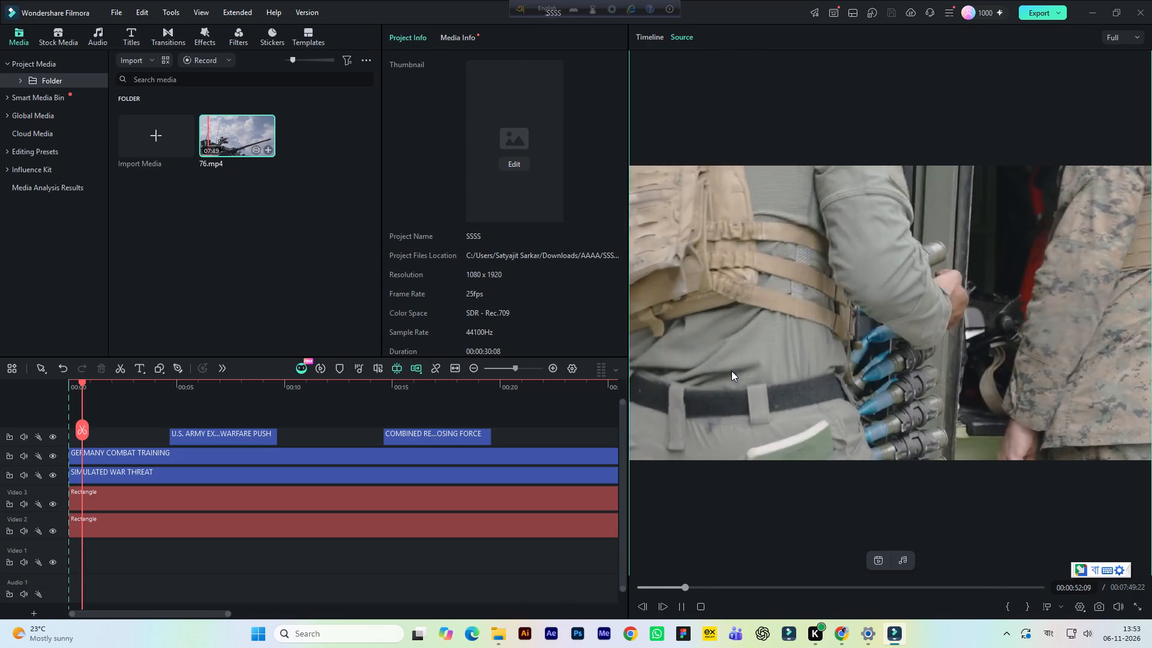
scroll(731, 371, "down", 1, "ctrl")
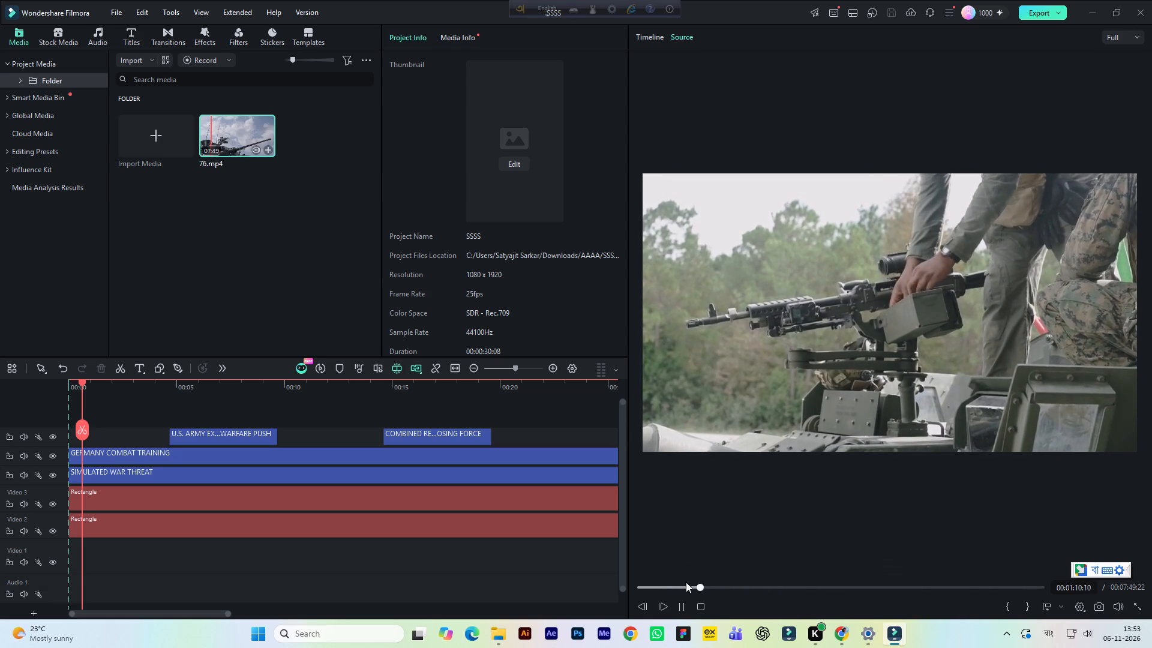
Skim the source clip 76.mp4 forward from about 1:19 to 7:25, examining the shots for usable footage.
left_click(708, 587)
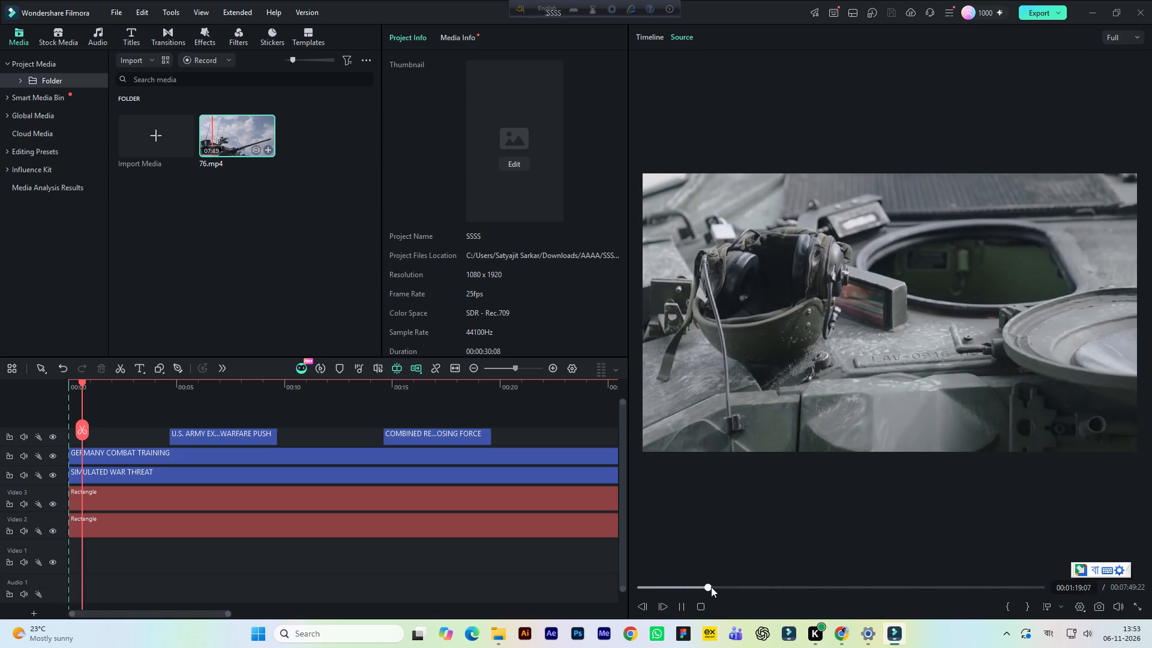
left_click(716, 587)
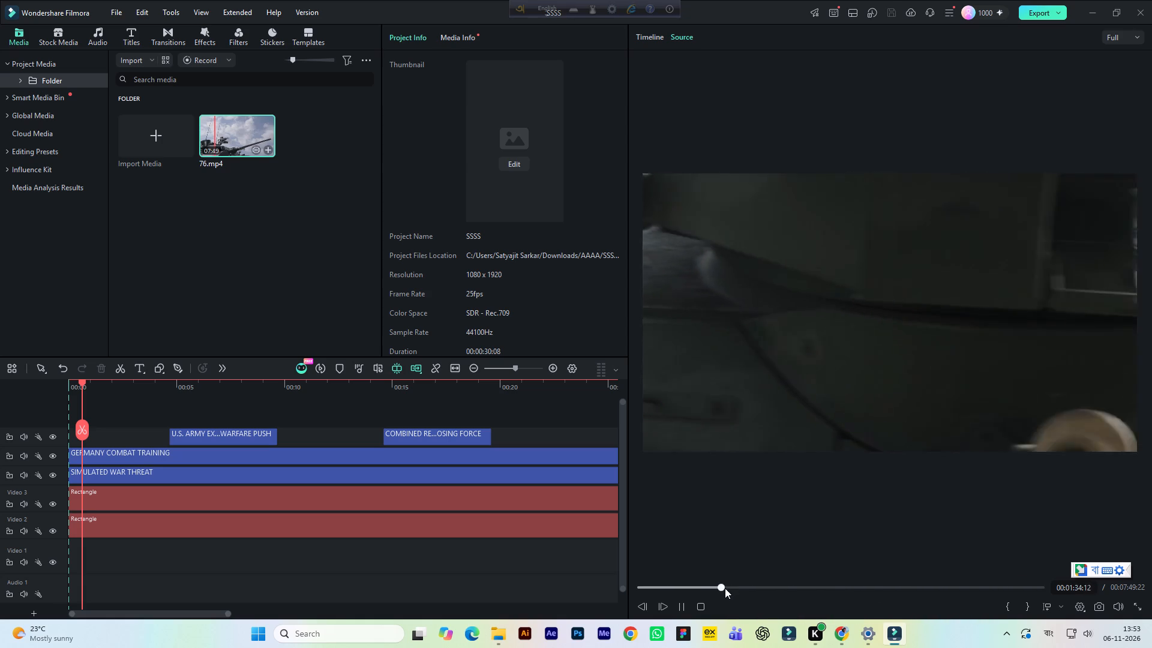
left_click(731, 589)
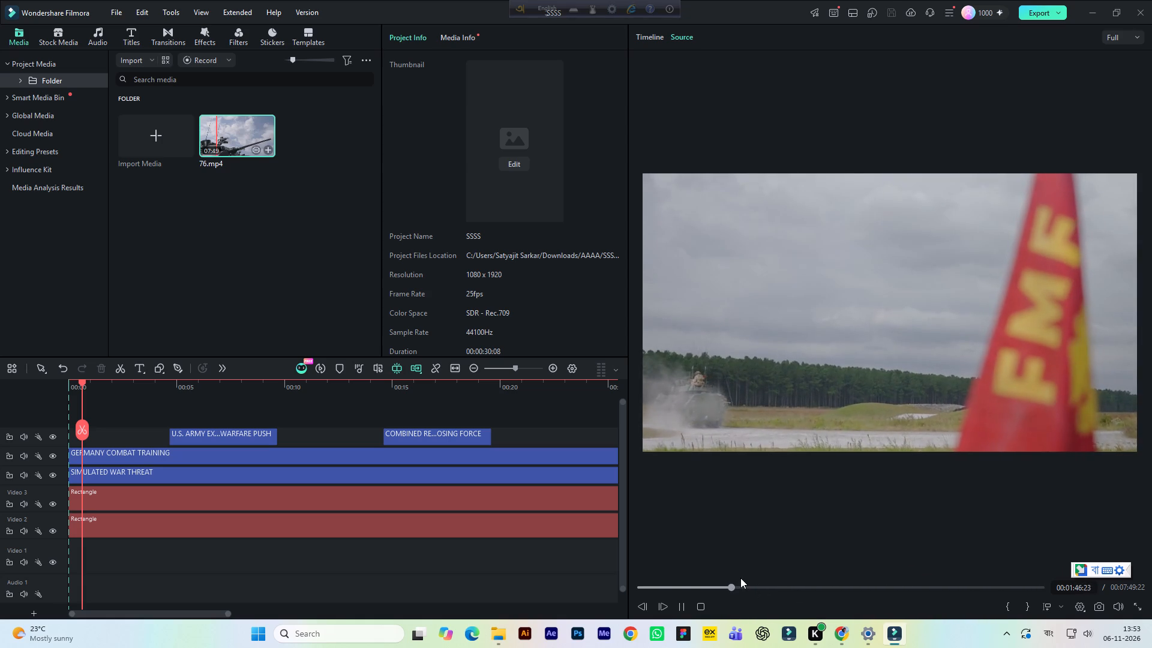
left_click(738, 587)
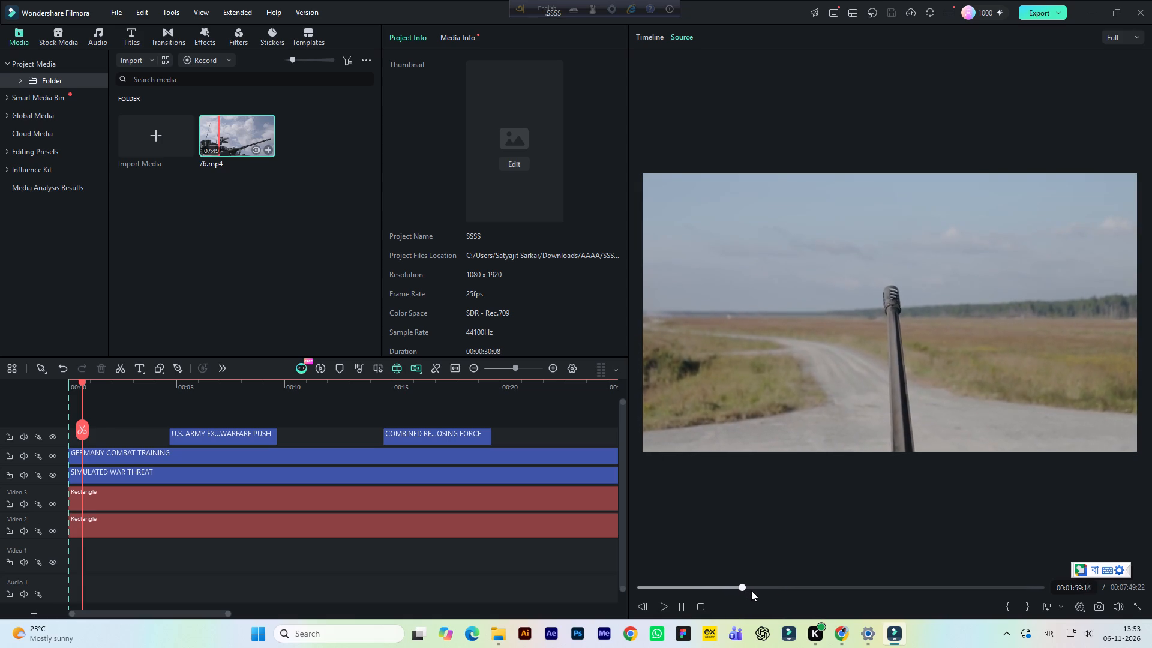
left_click(750, 585)
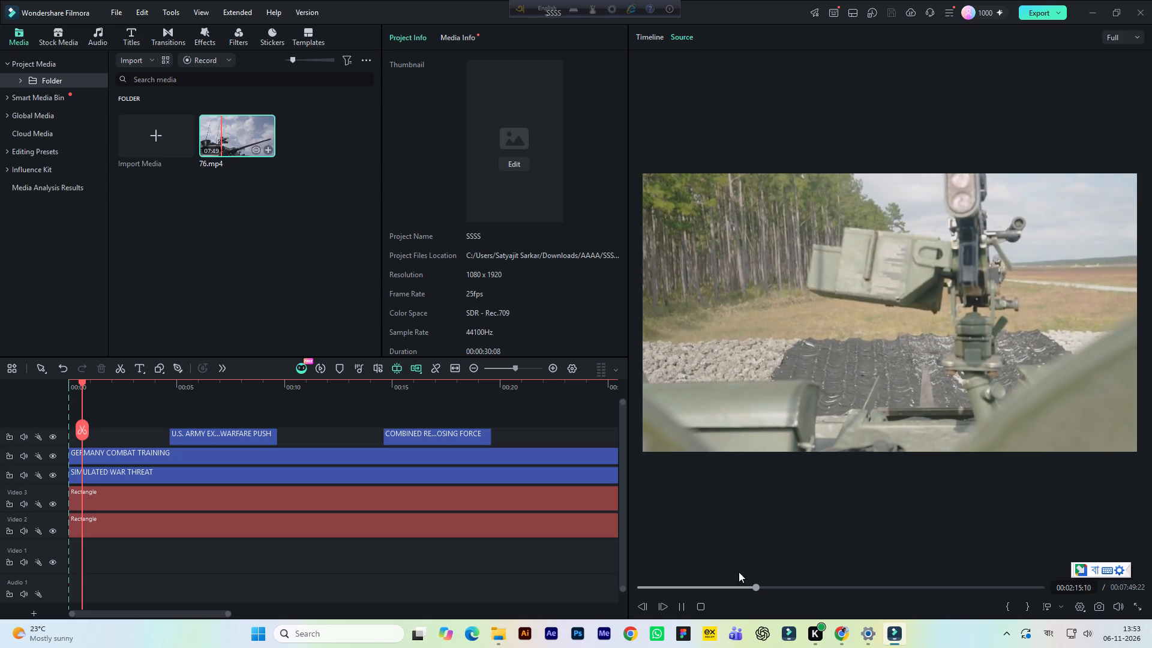
left_click(766, 586)
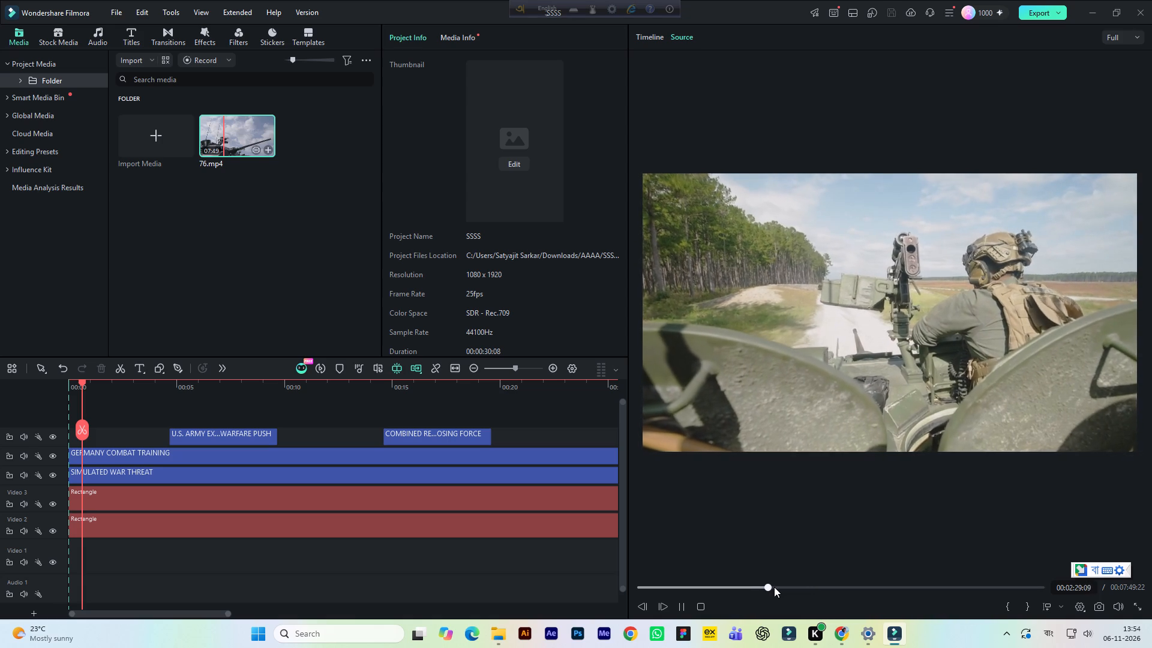
left_click(774, 587)
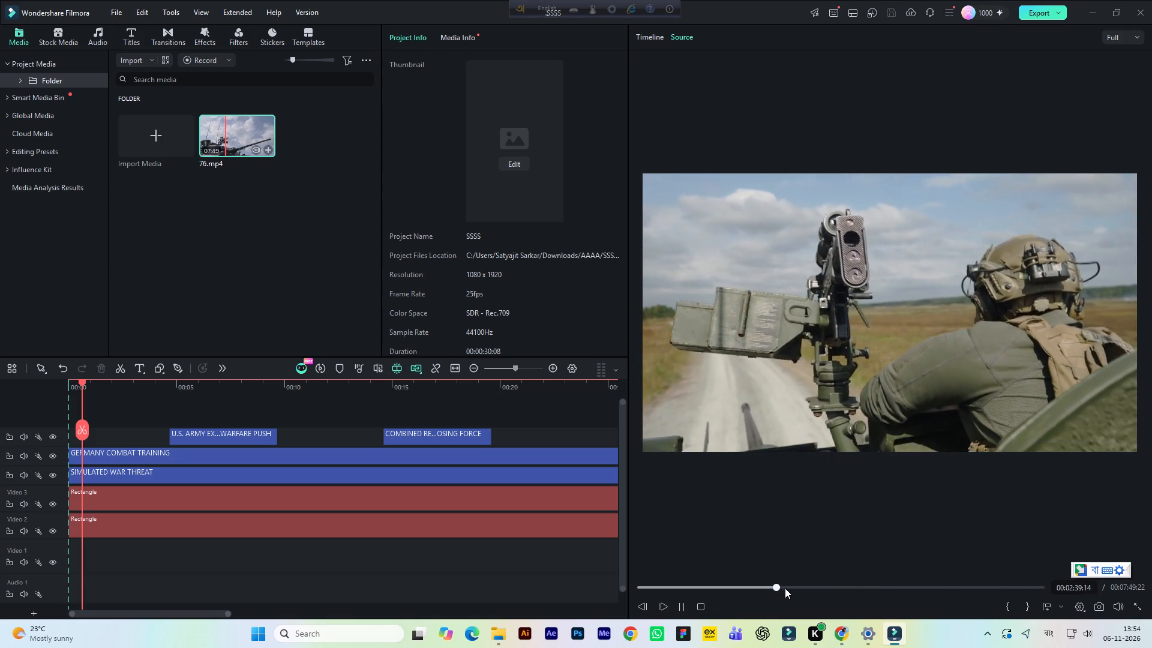
left_click(785, 588)
left_click(779, 587)
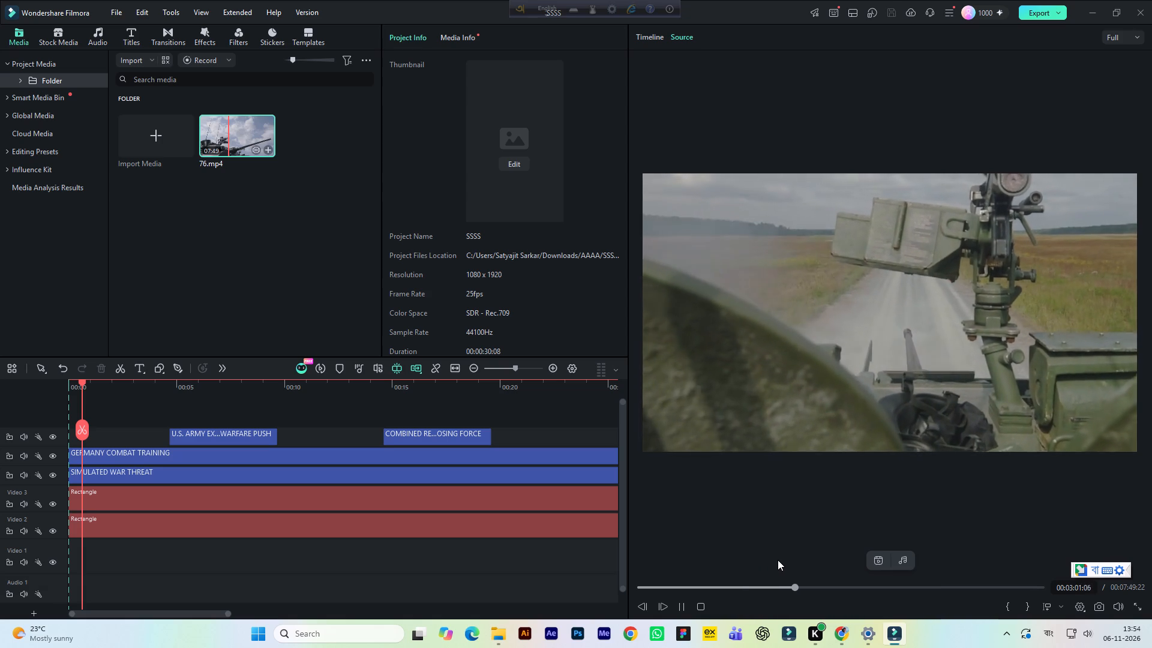
left_click(804, 586)
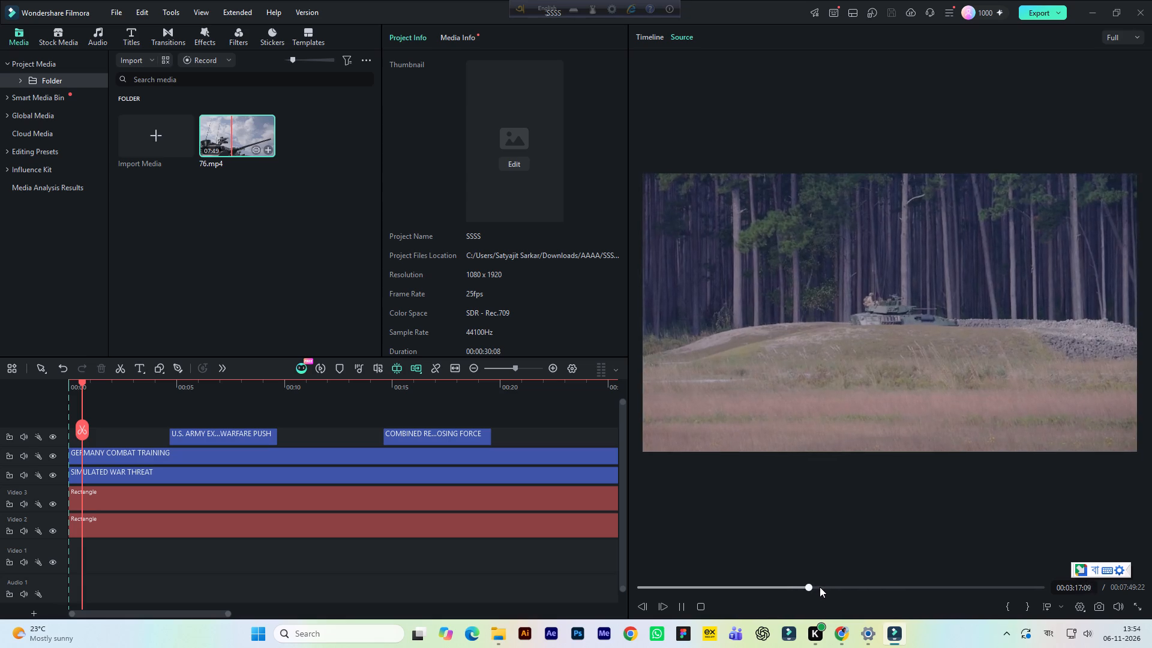
left_click(817, 585)
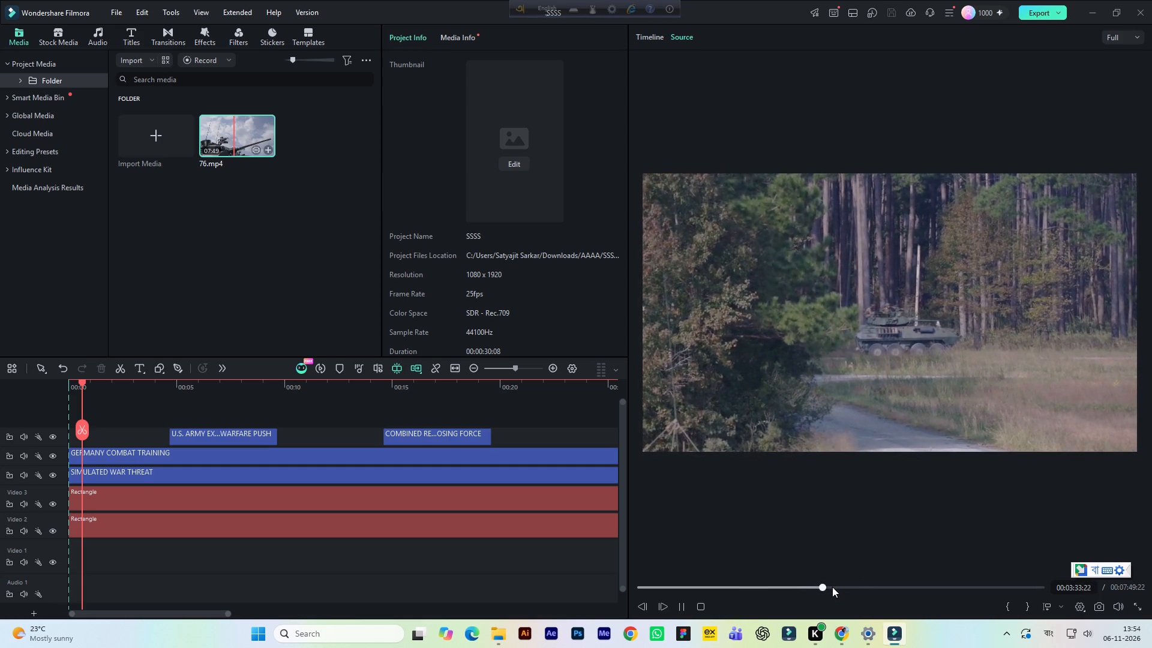
left_click(832, 587)
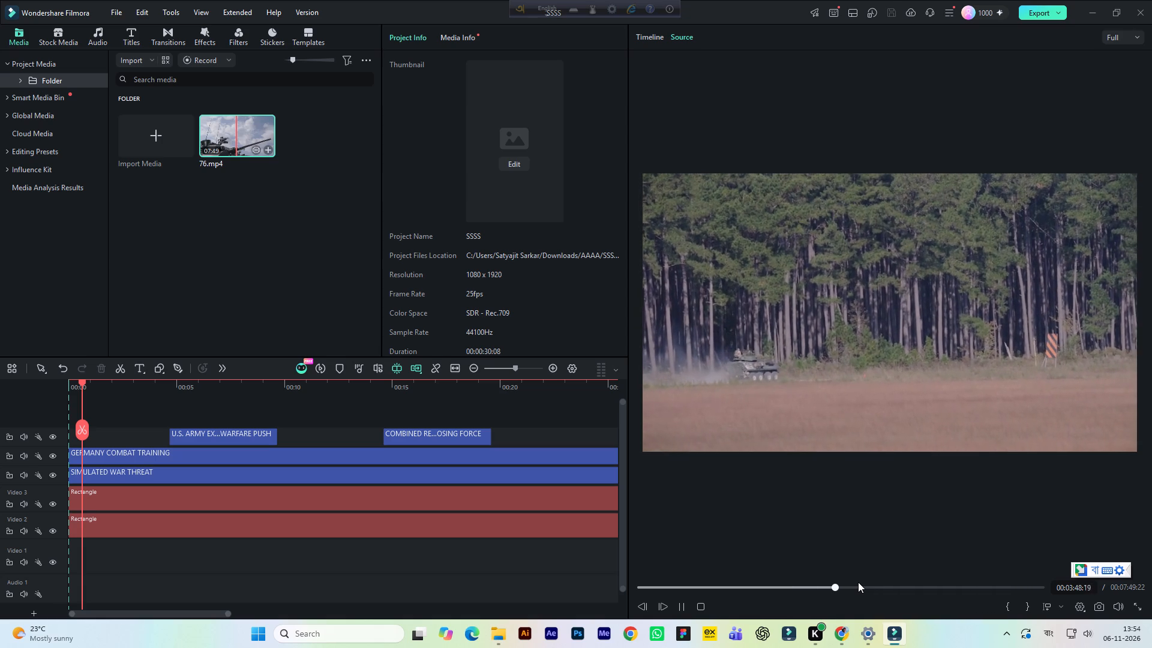
left_click(842, 586)
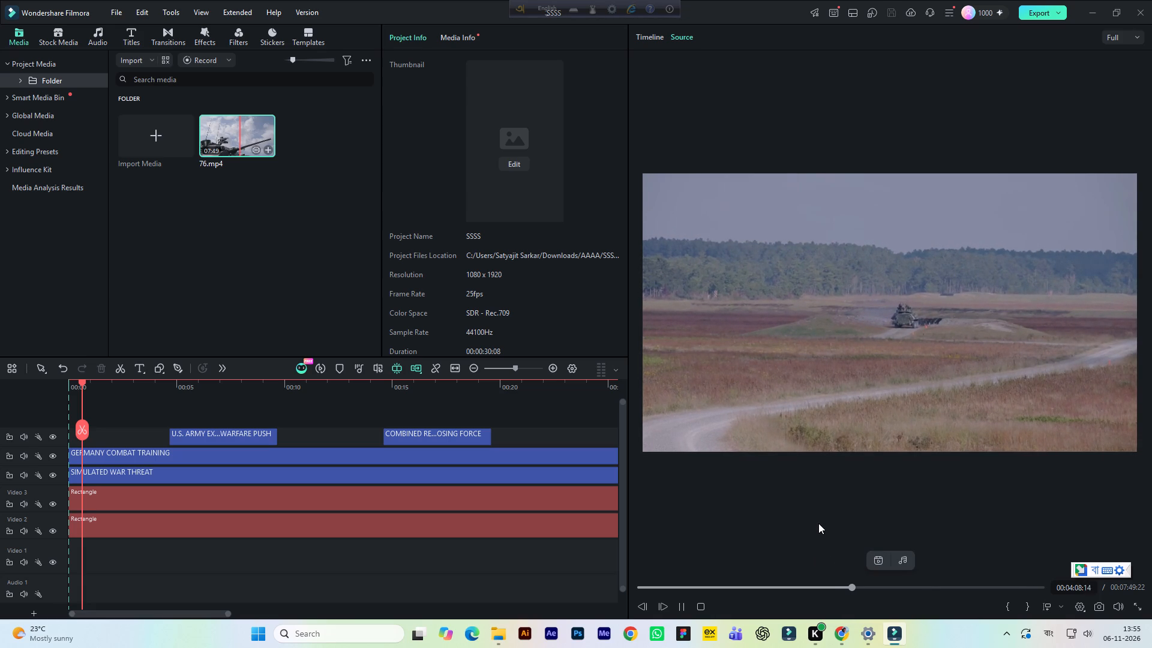
left_click(861, 587)
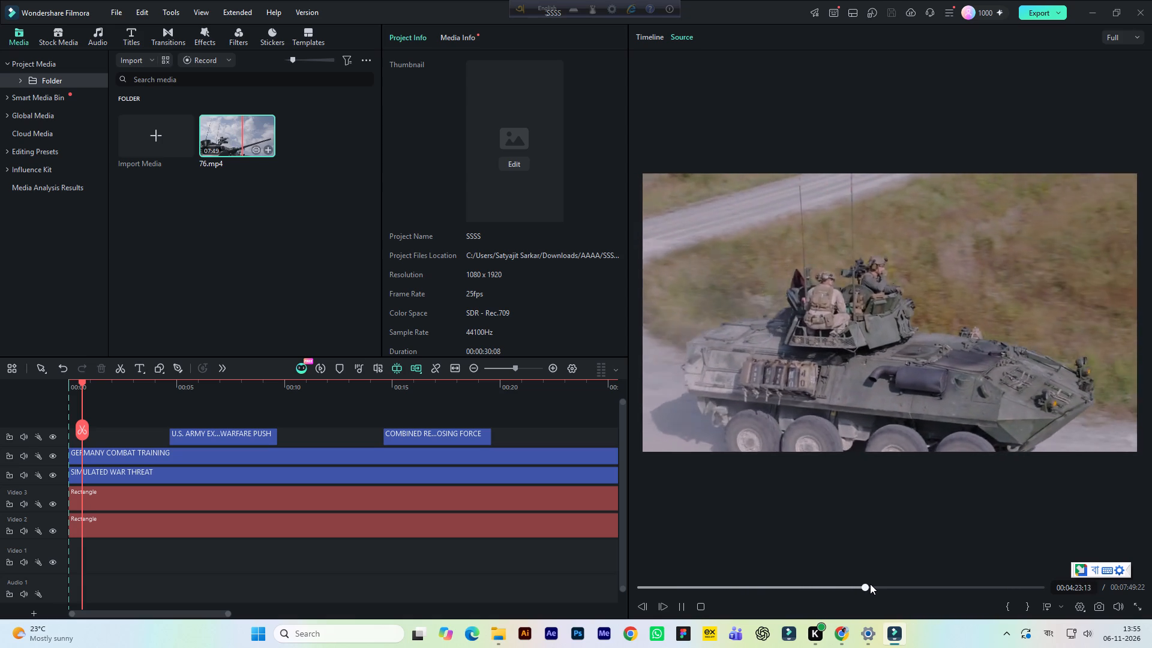
left_click(872, 585)
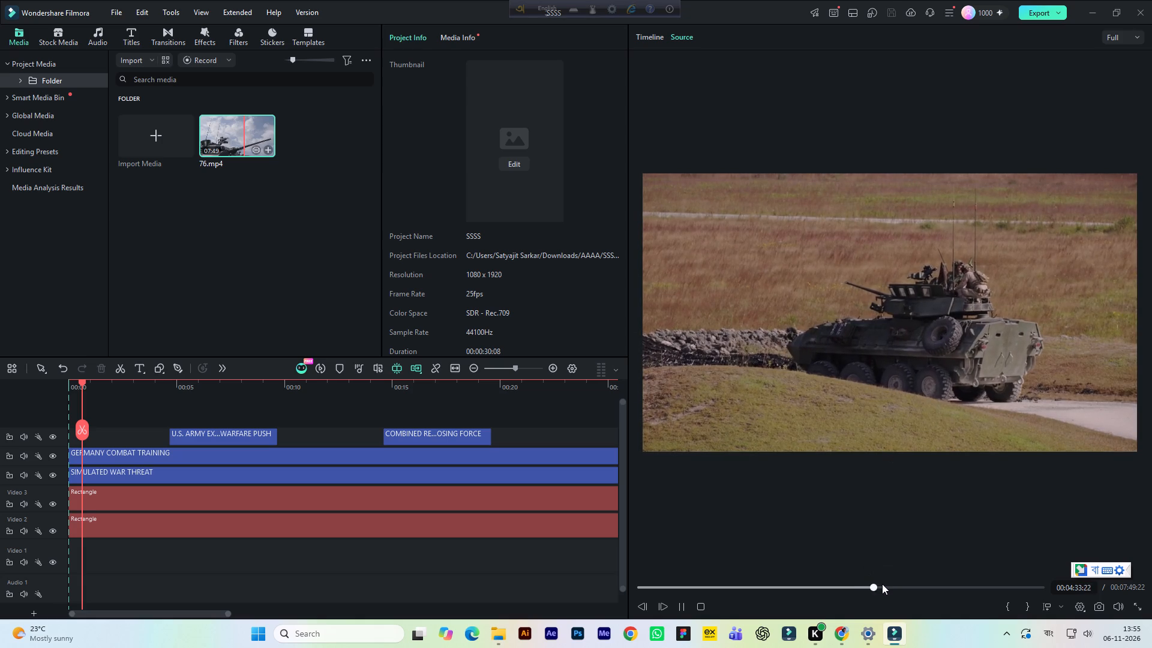
left_click(883, 586)
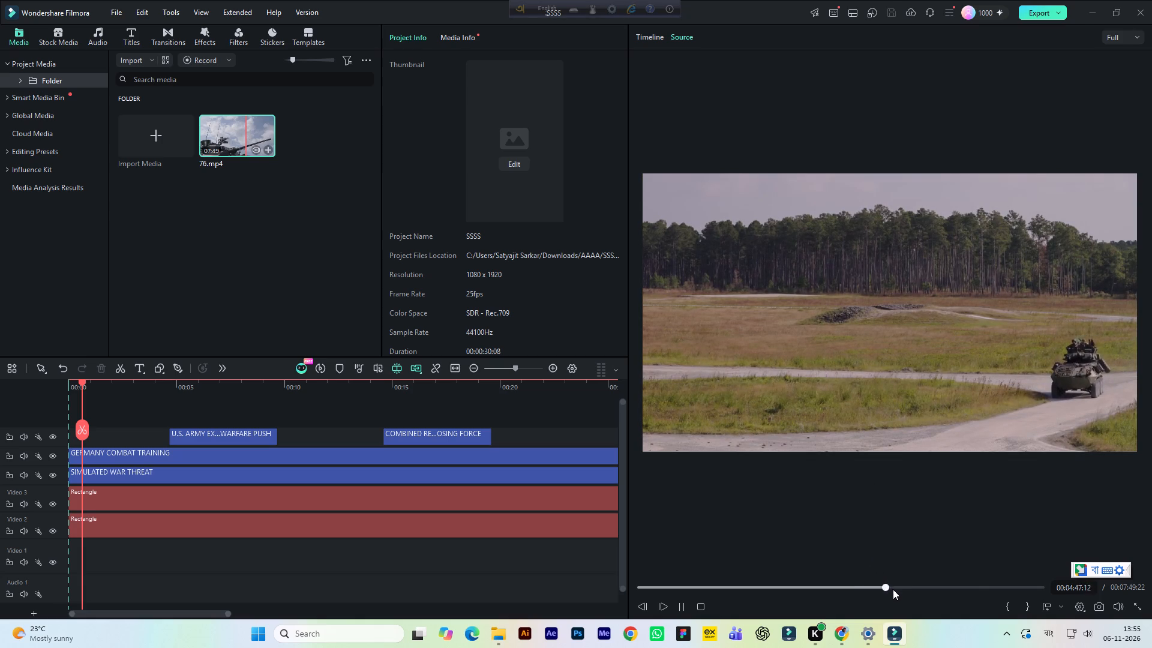
left_click(893, 589)
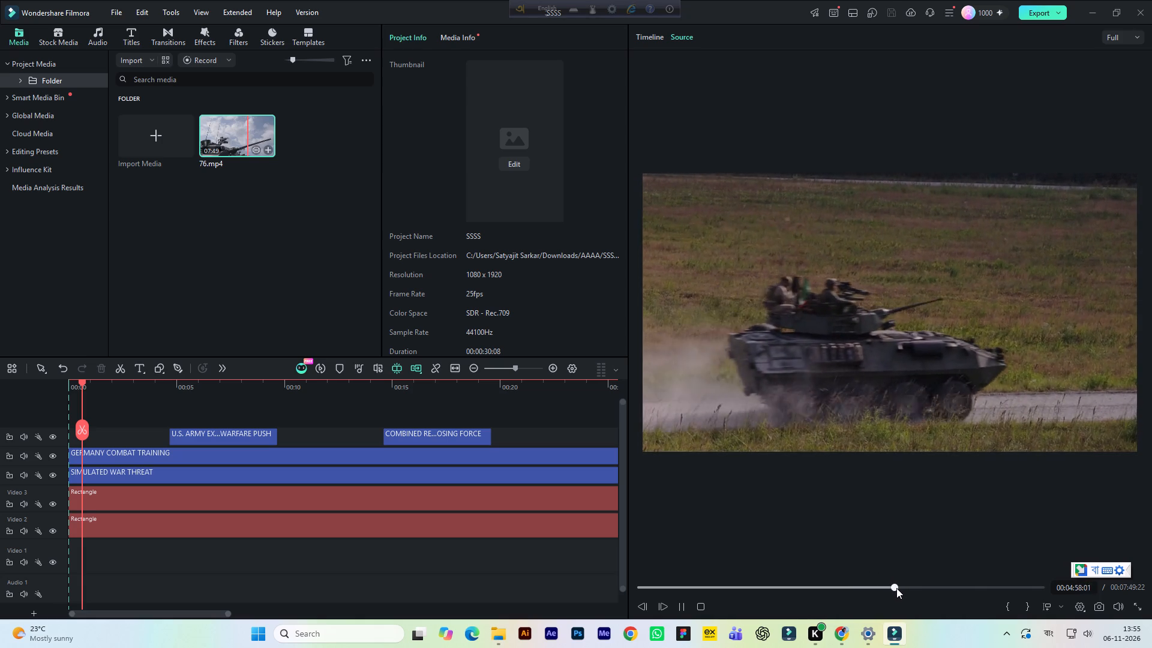
left_click(902, 586)
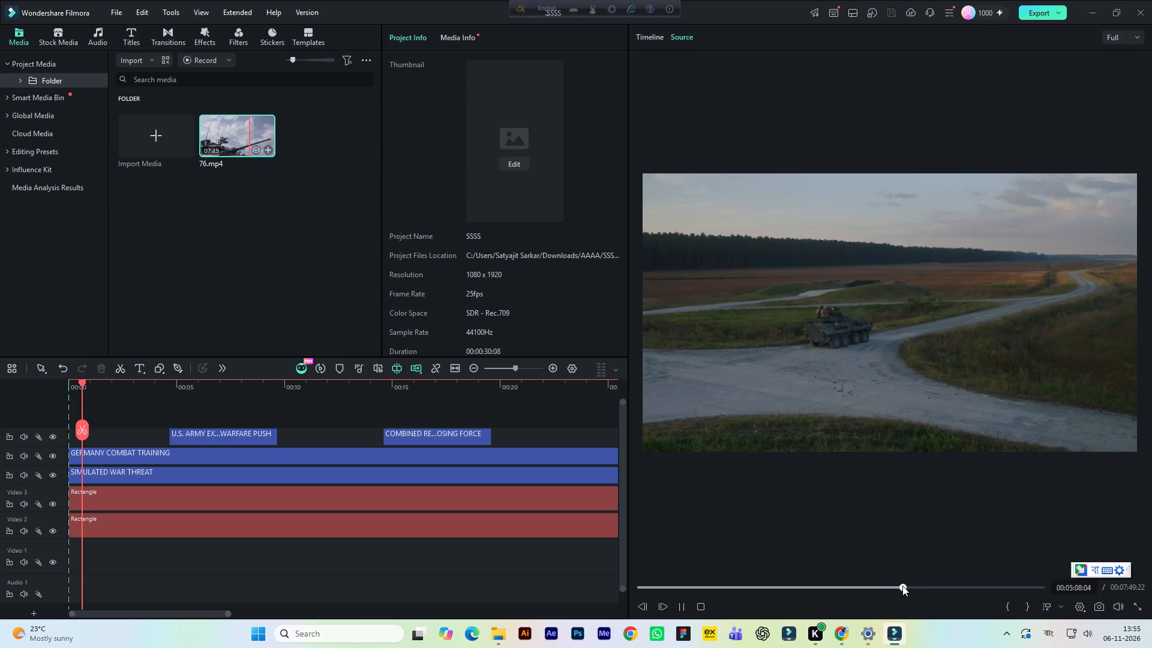
left_click(910, 586)
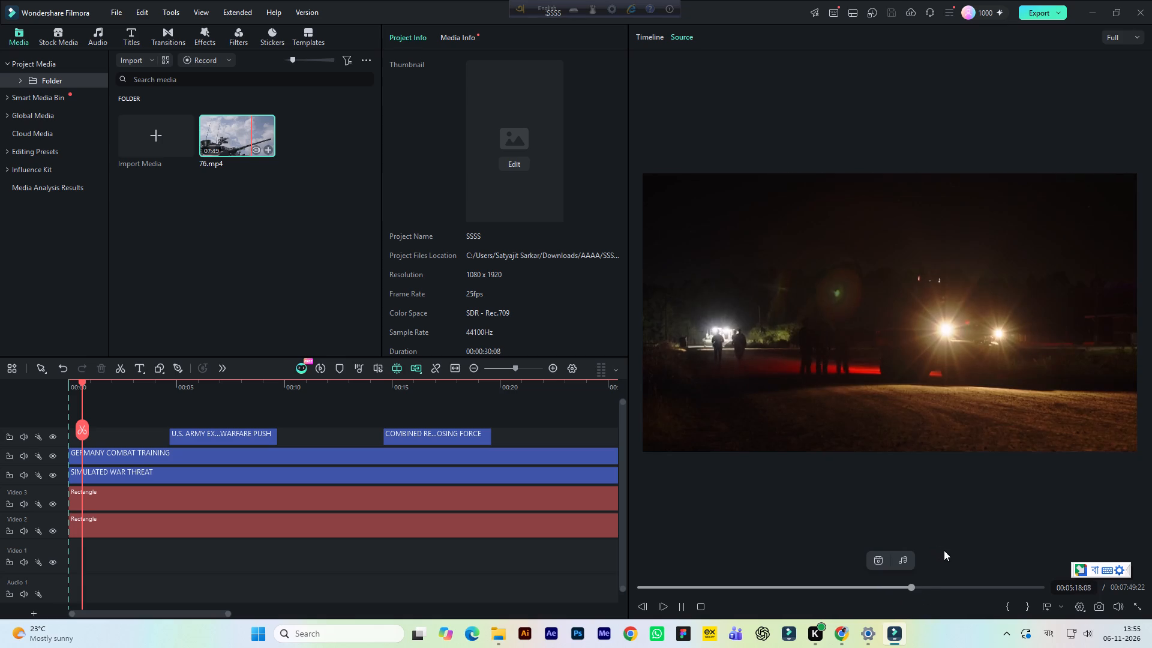
left_click(922, 585)
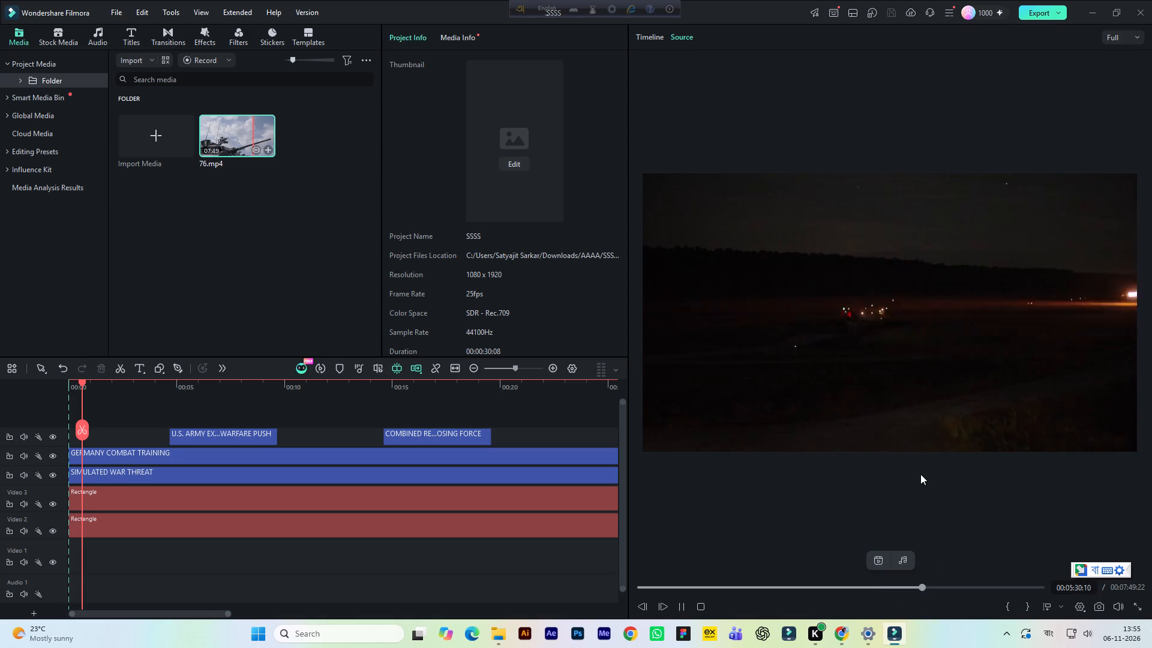
left_click(933, 587)
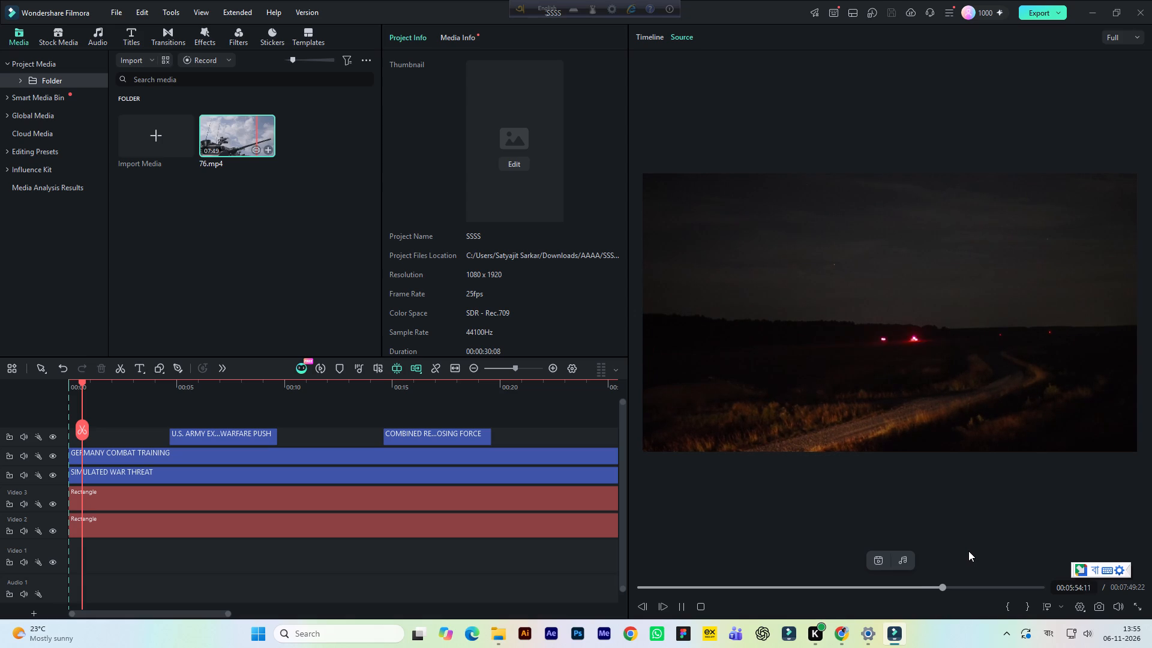
left_click(953, 588)
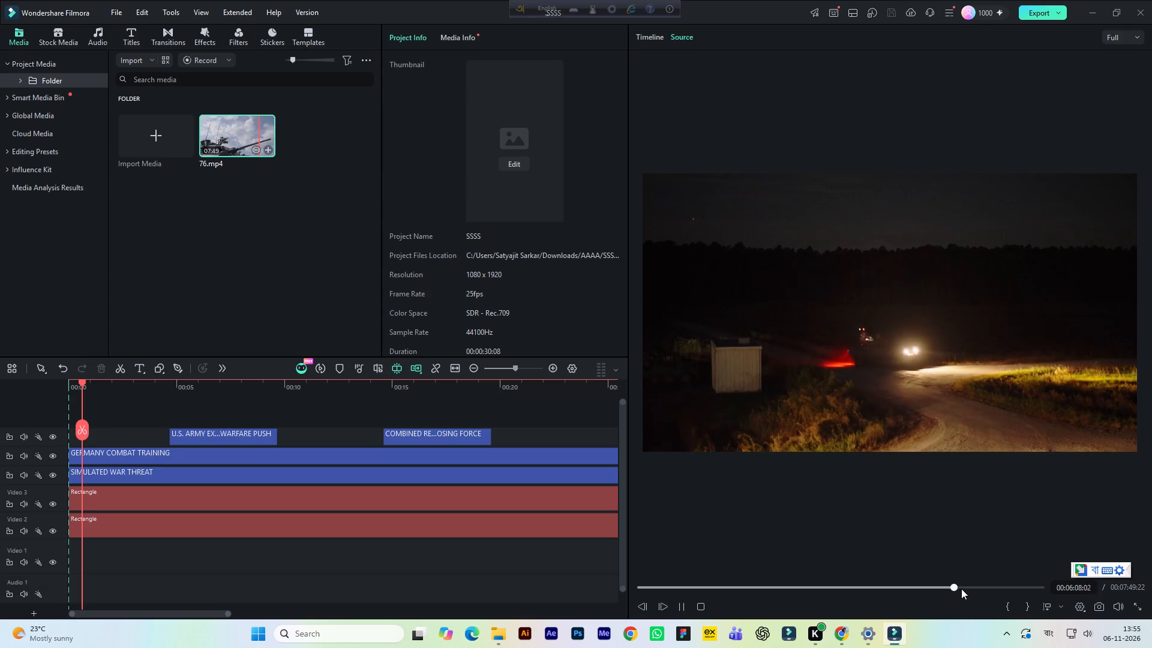
left_click(965, 589)
left_click(977, 591)
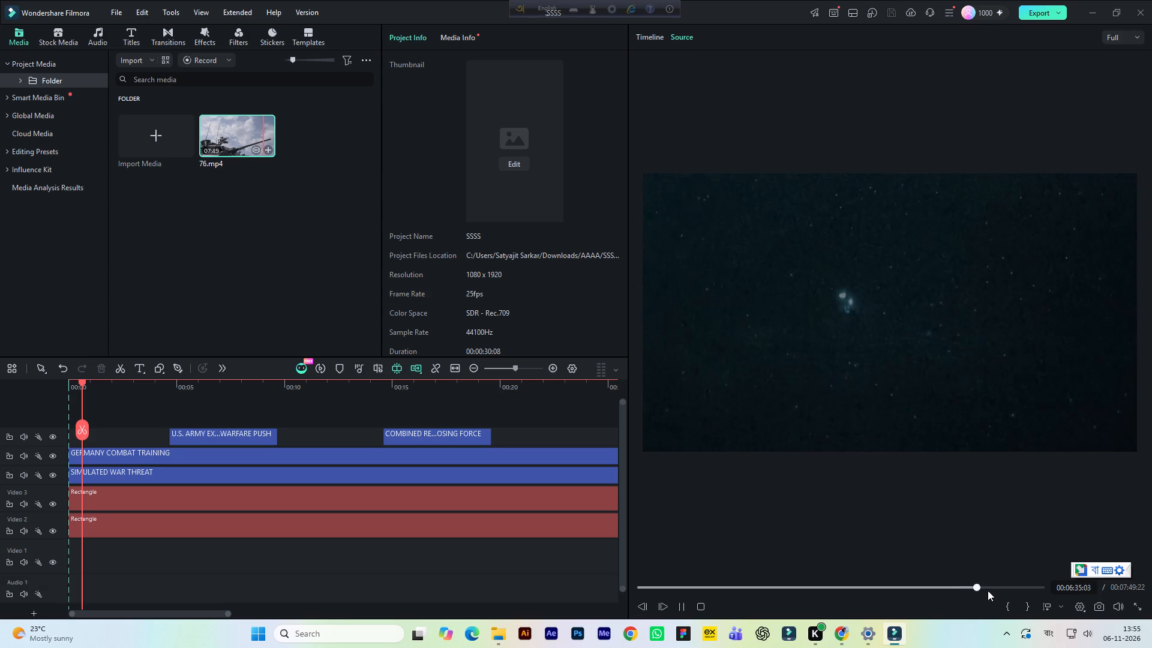
left_click(988, 590)
left_click(1000, 589)
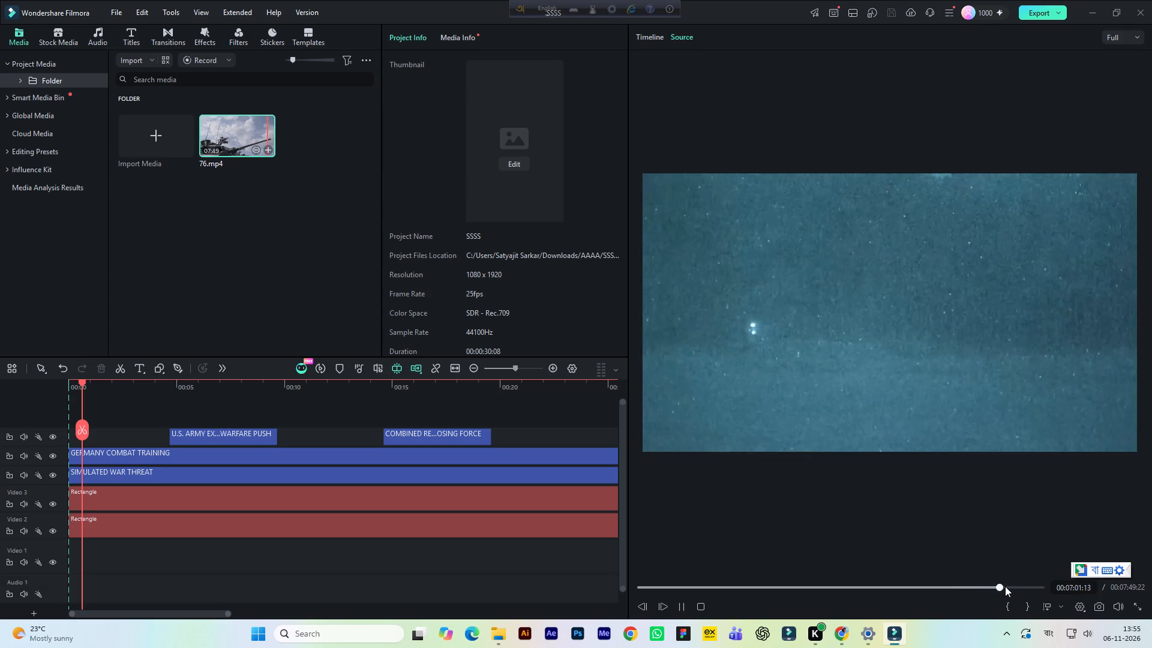
left_click(1009, 586)
left_click(1021, 586)
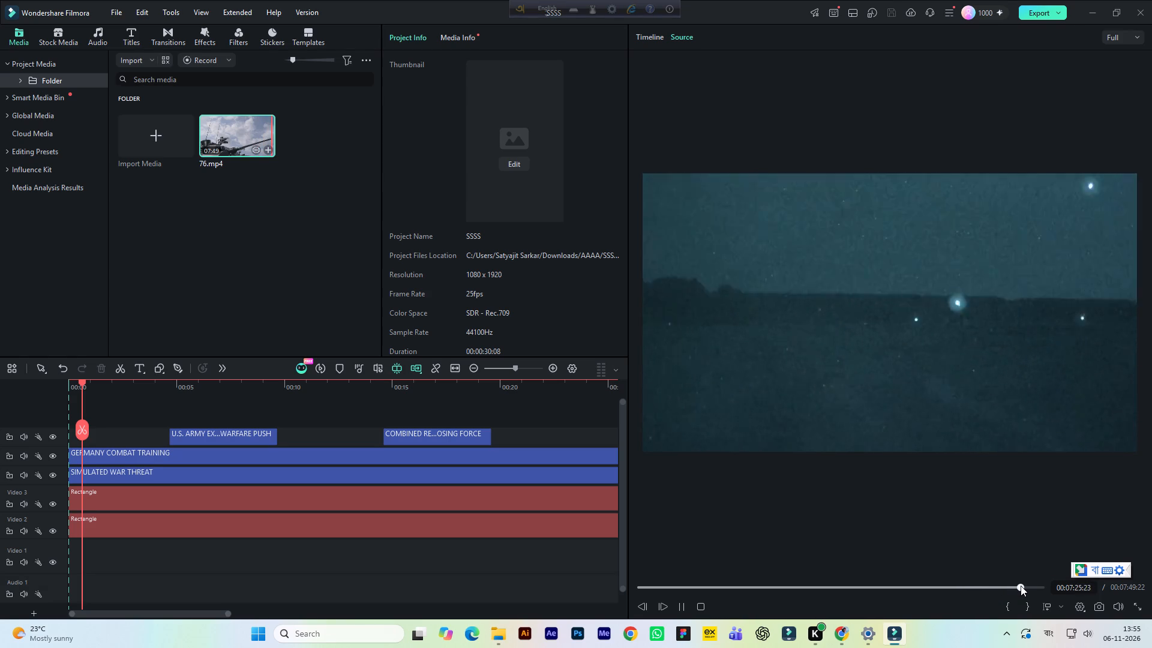
Re-skim 76.mp4 between about 1:20 and 2:12, examining the armoured vehicle shots for a usable opening clip.
left_click(749, 596)
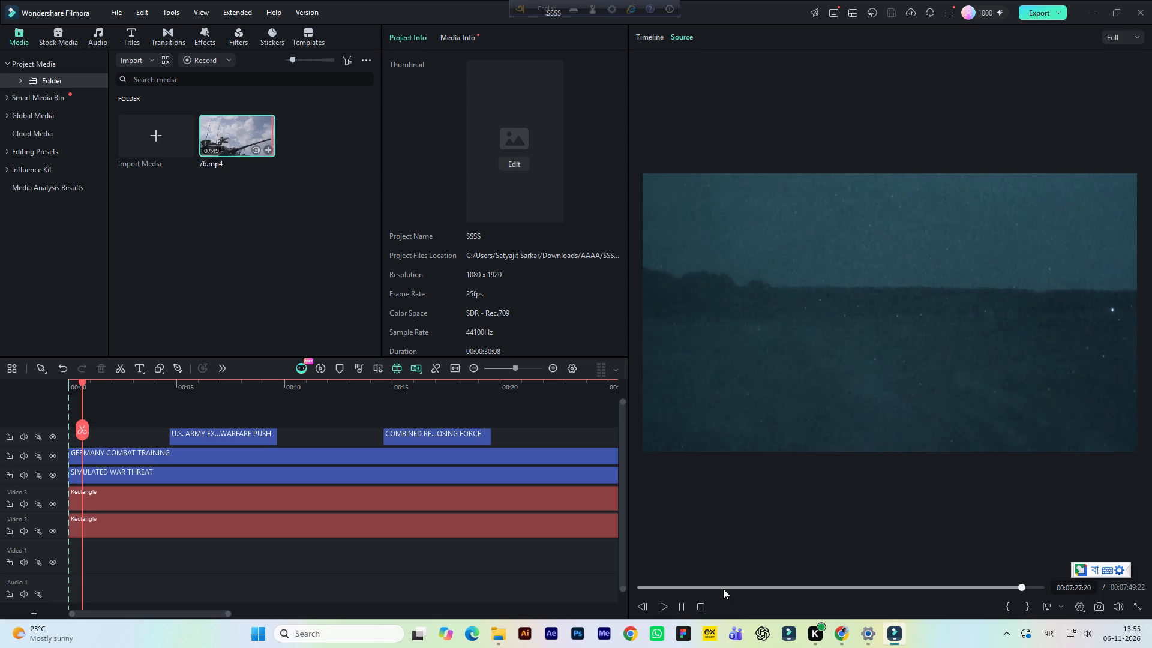
left_click(723, 589)
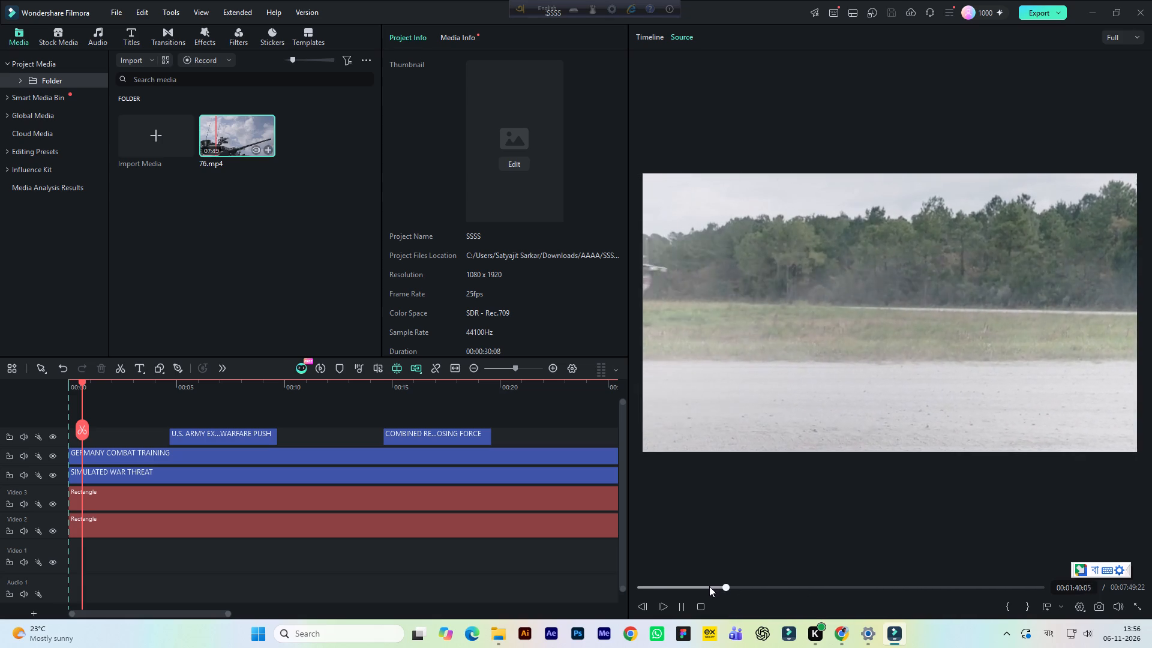
left_click(709, 587)
left_click(716, 586)
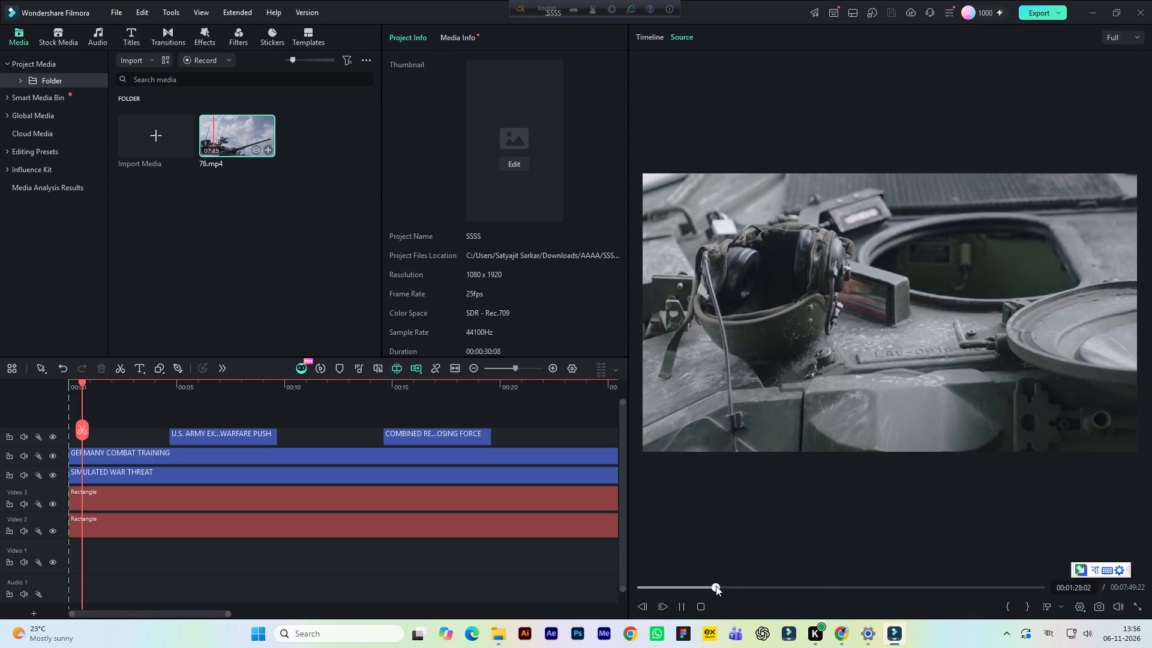
left_click(724, 586)
left_click(734, 587)
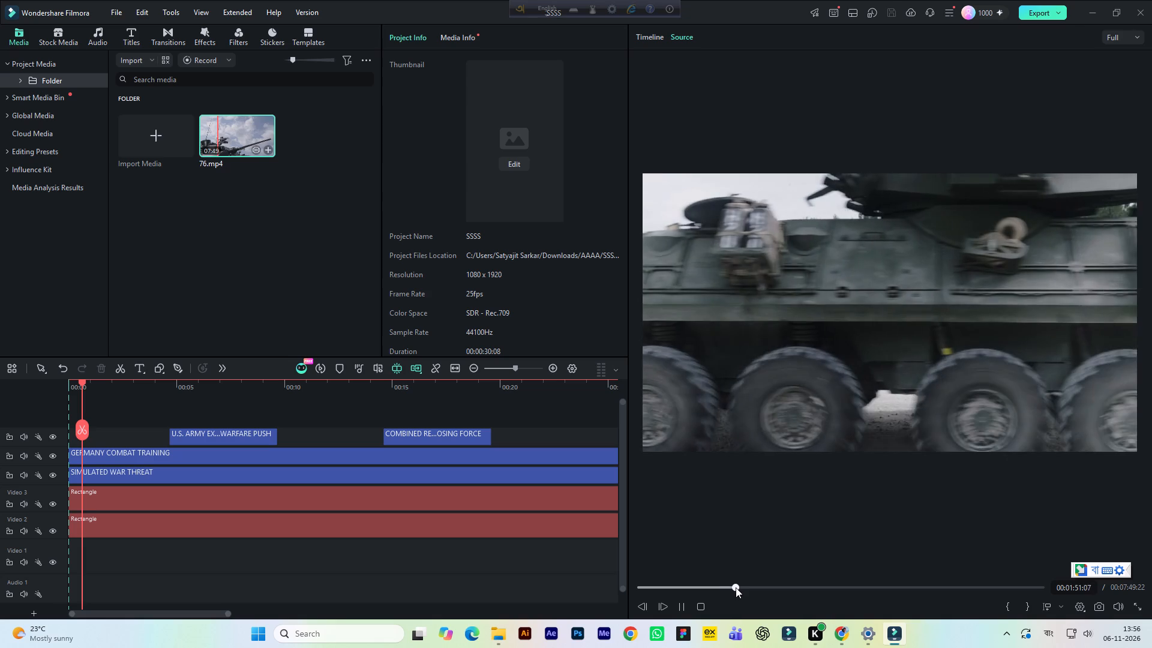
left_click(753, 587)
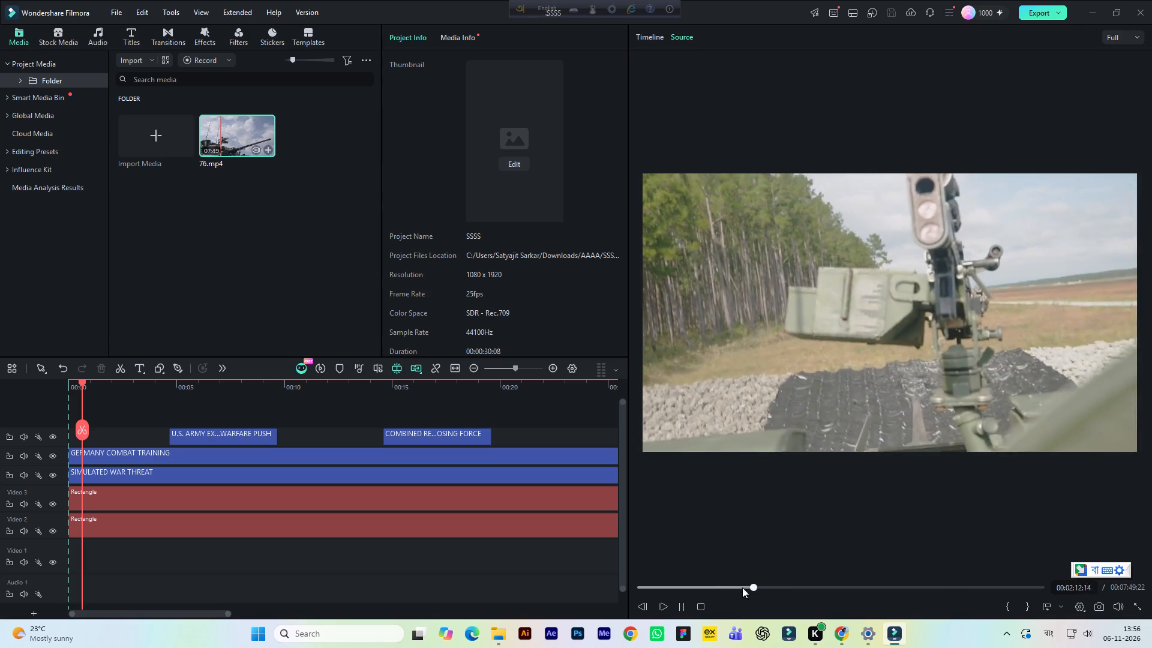
left_click(727, 587)
left_click(720, 588)
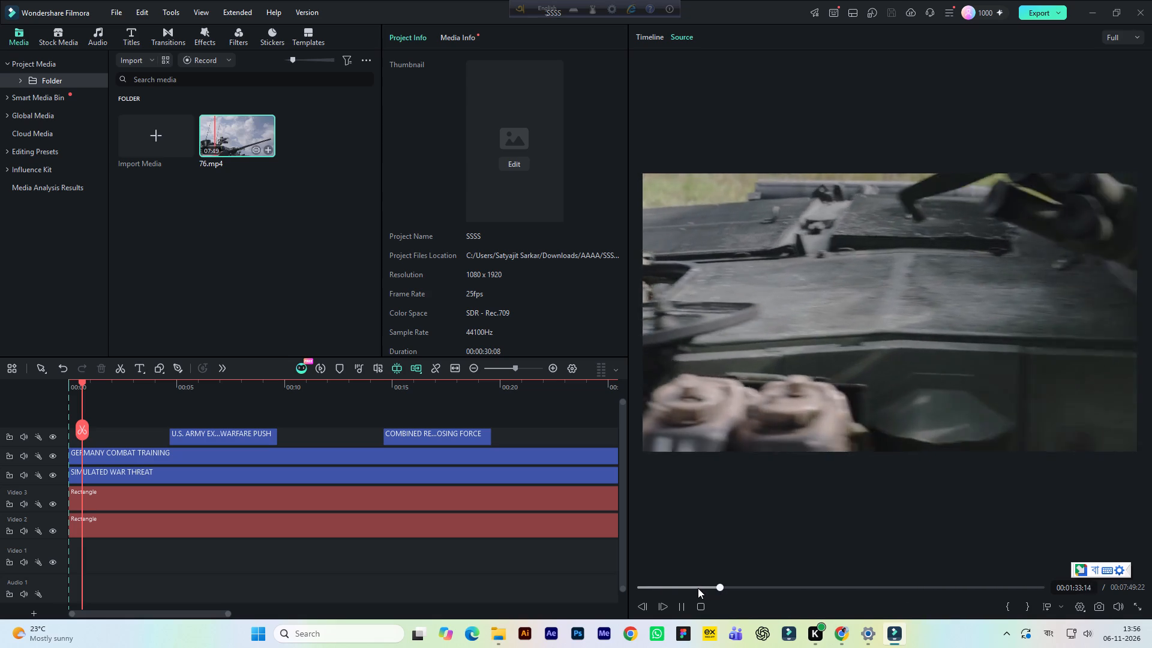
Scan 76.mp4 from about 0:34 to 5:17, and recheck the stretch between 1:06 and 1:40 for an opening shot.
left_click_drag(698, 588, 672, 587)
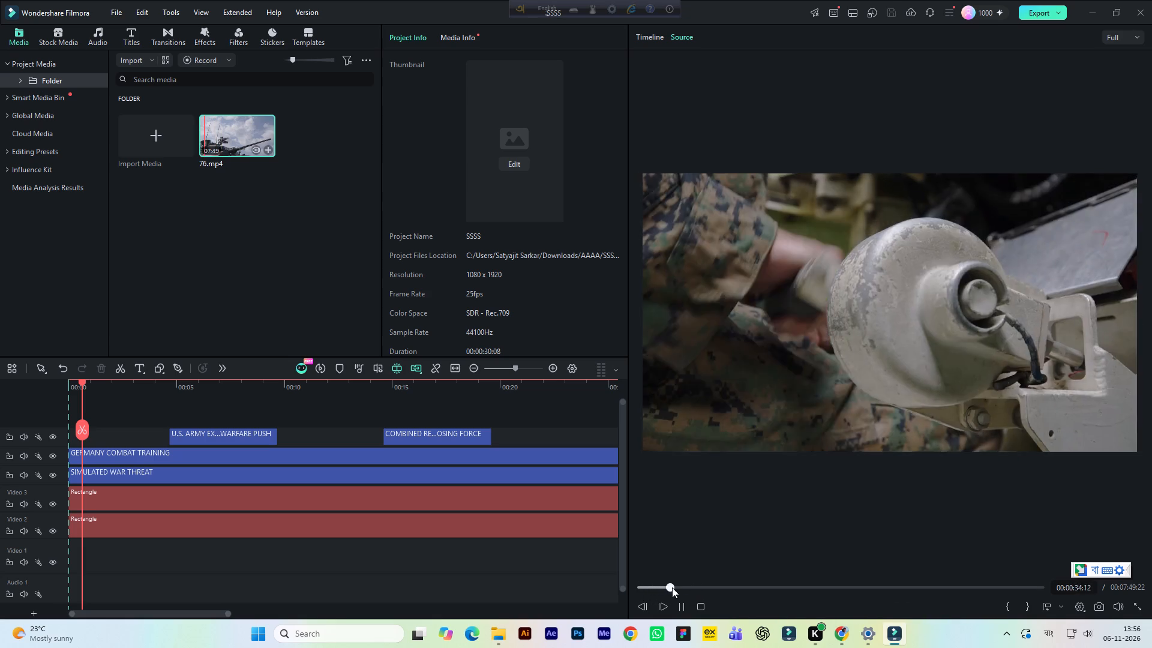
left_click_drag(672, 587, 704, 583)
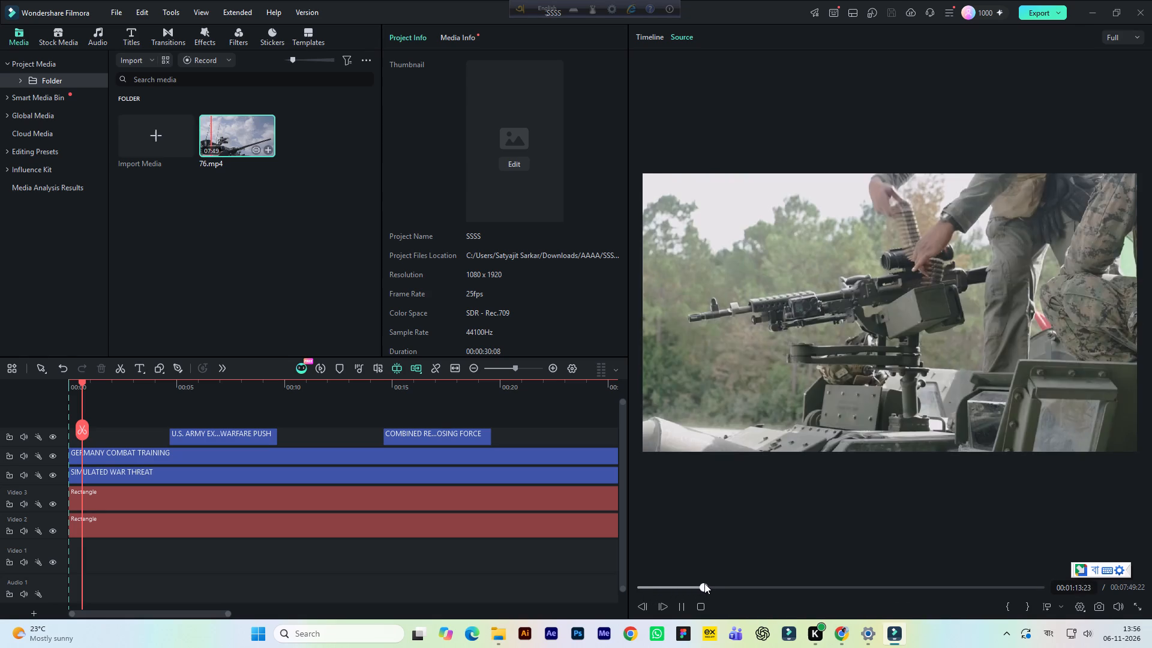
left_click_drag(704, 583, 731, 589)
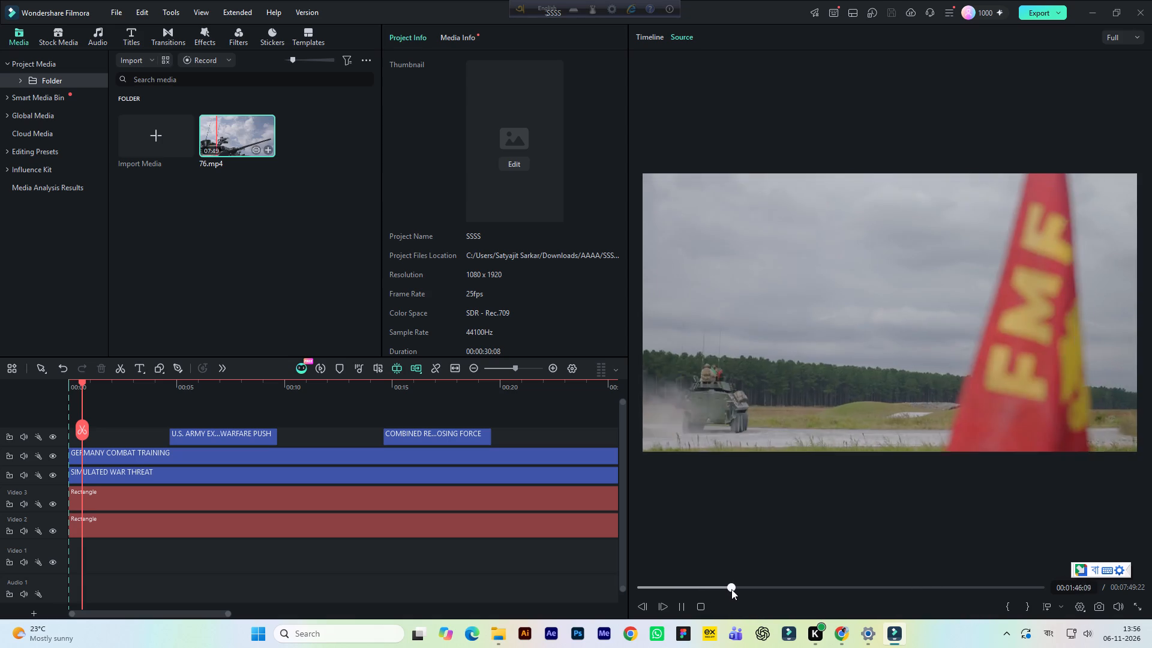
left_click_drag(731, 589, 772, 583)
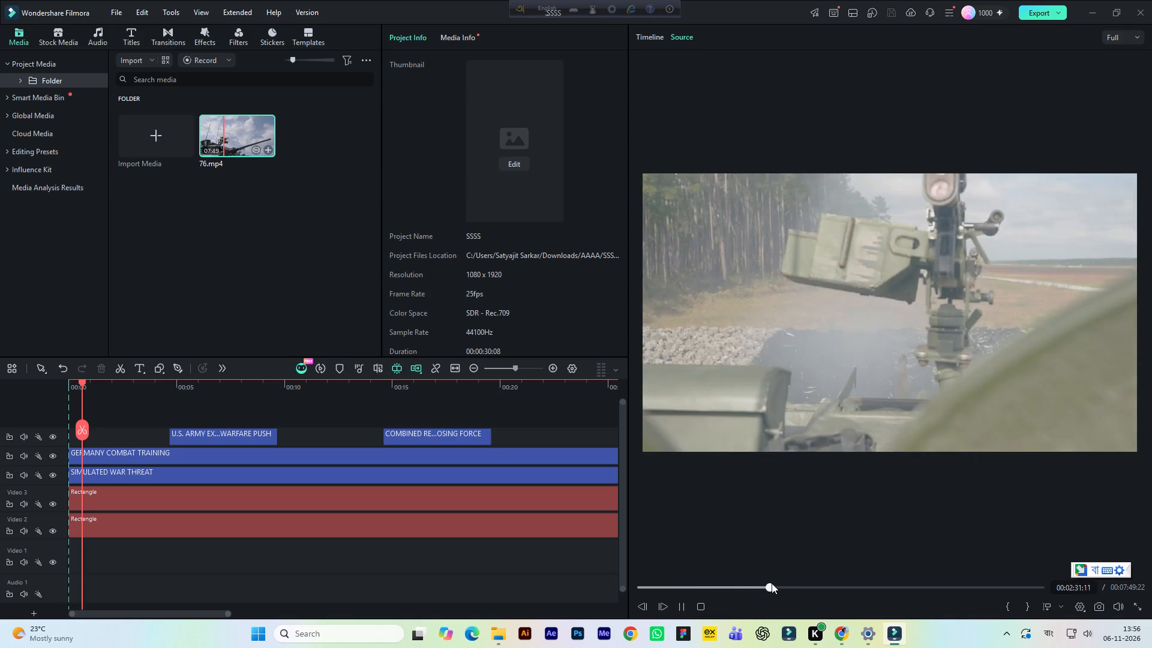
left_click_drag(772, 583, 810, 583)
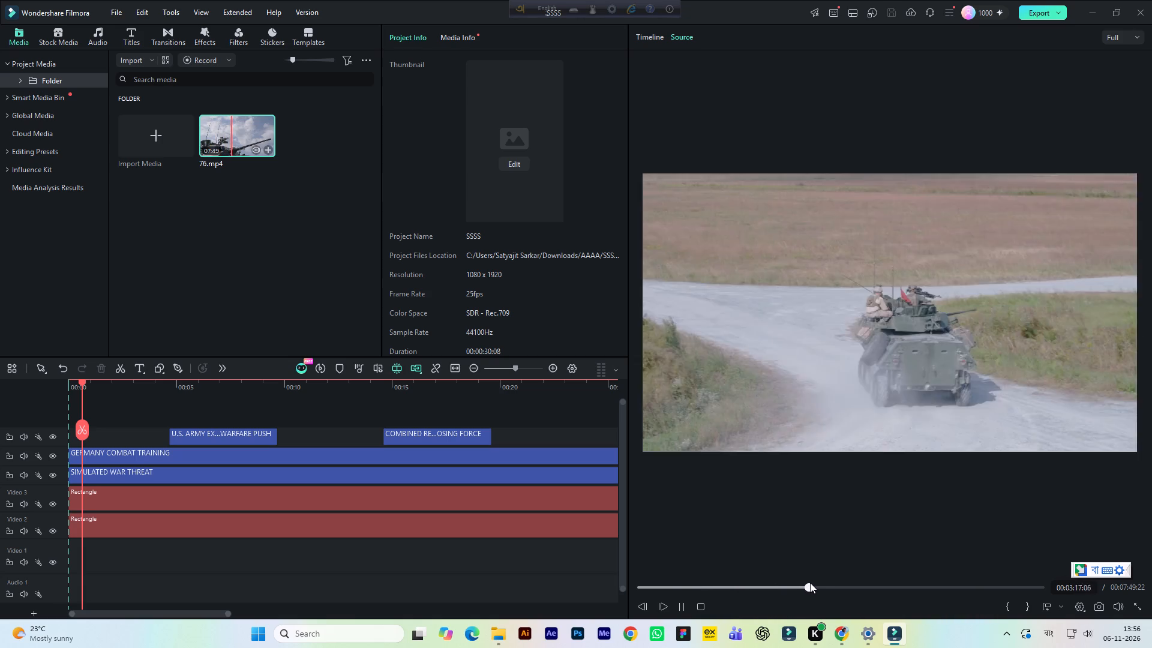
left_click_drag(810, 583, 843, 583)
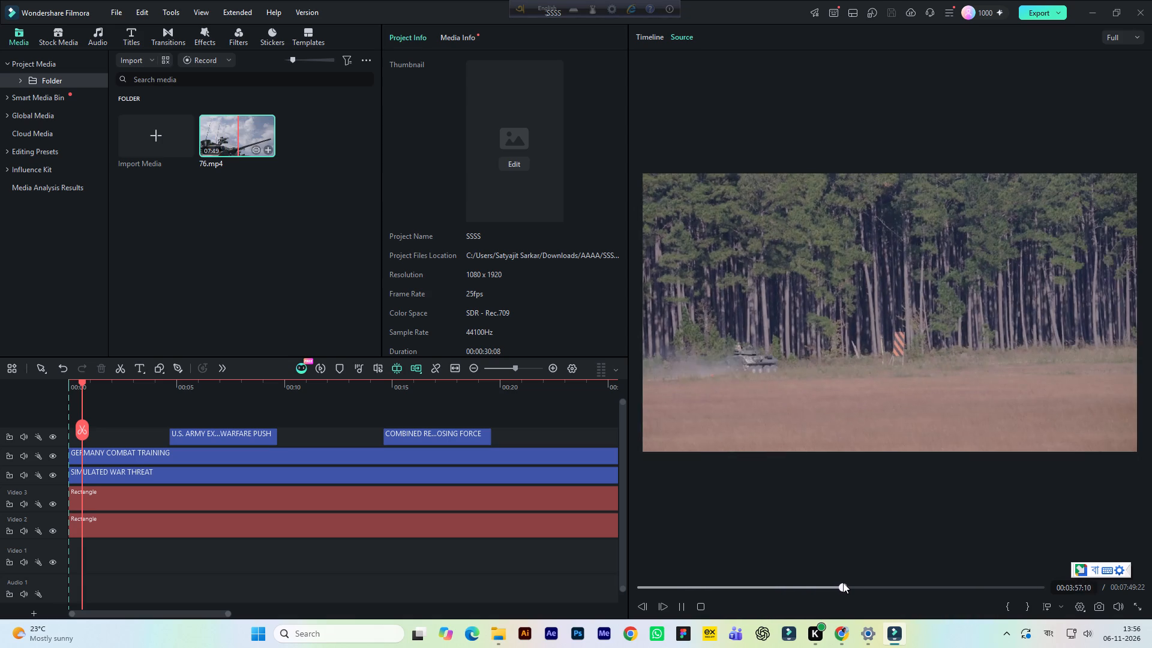
left_click_drag(843, 583, 879, 586)
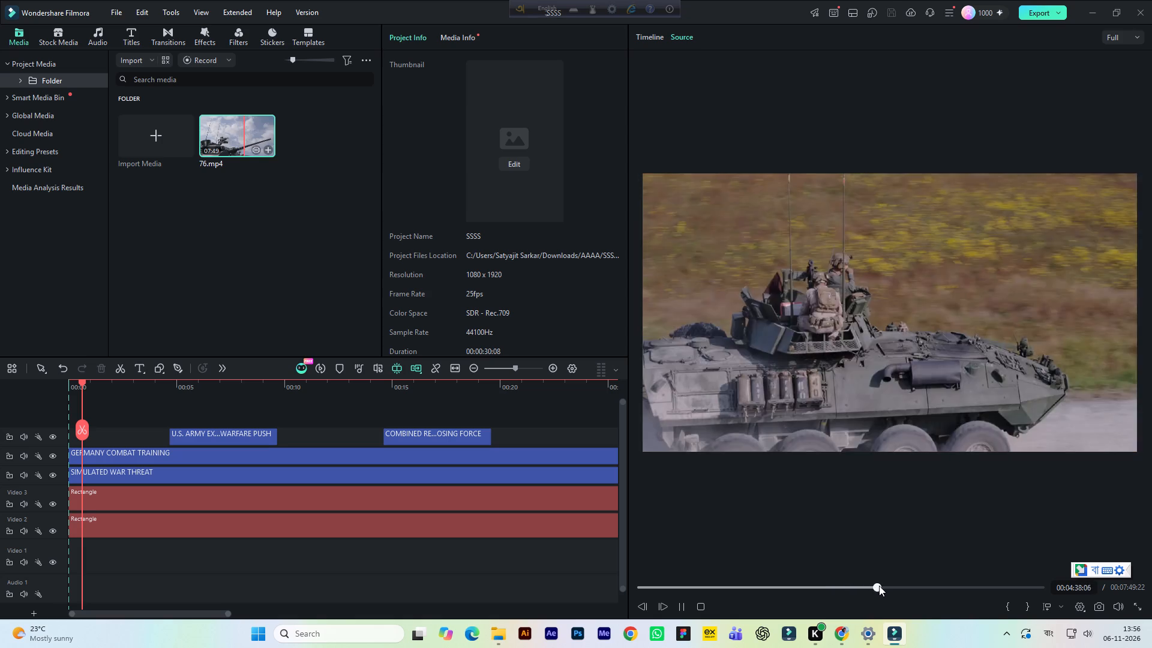
left_click_drag(879, 586, 911, 587)
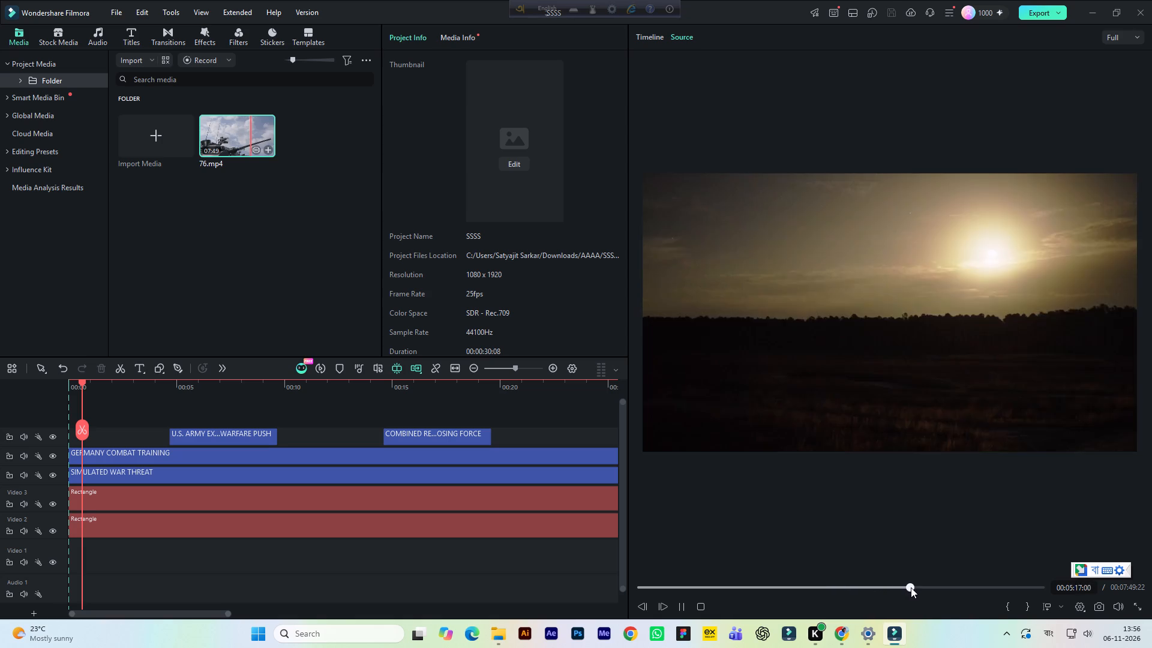
left_click_drag(911, 587, 700, 593)
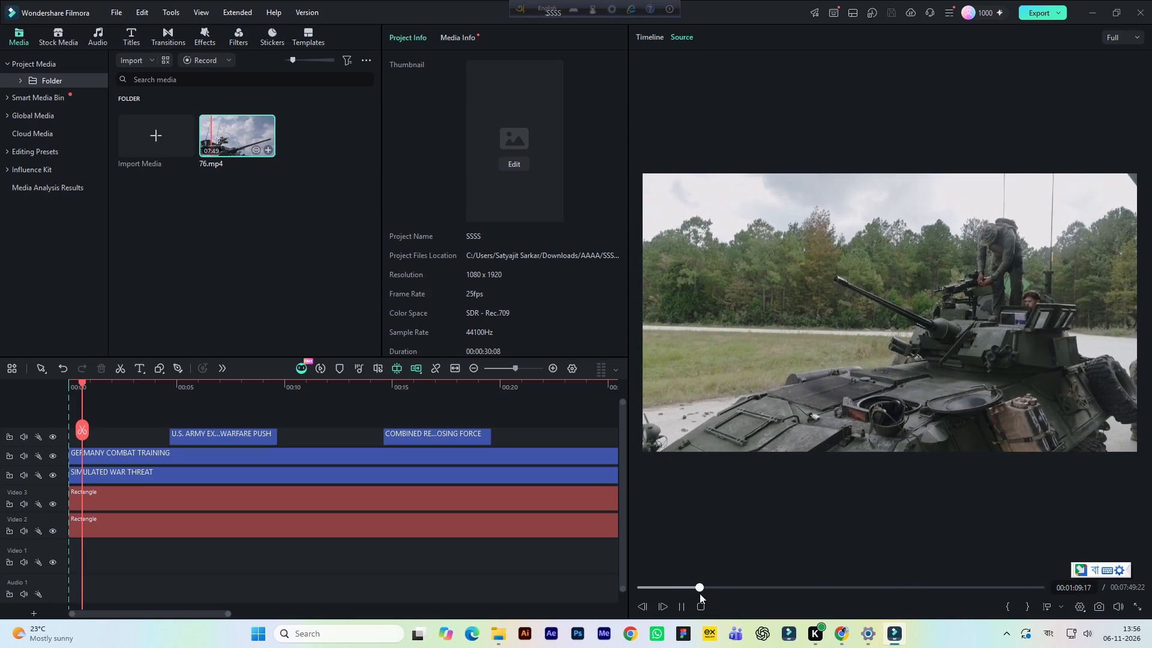
left_click_drag(700, 593, 700, 590)
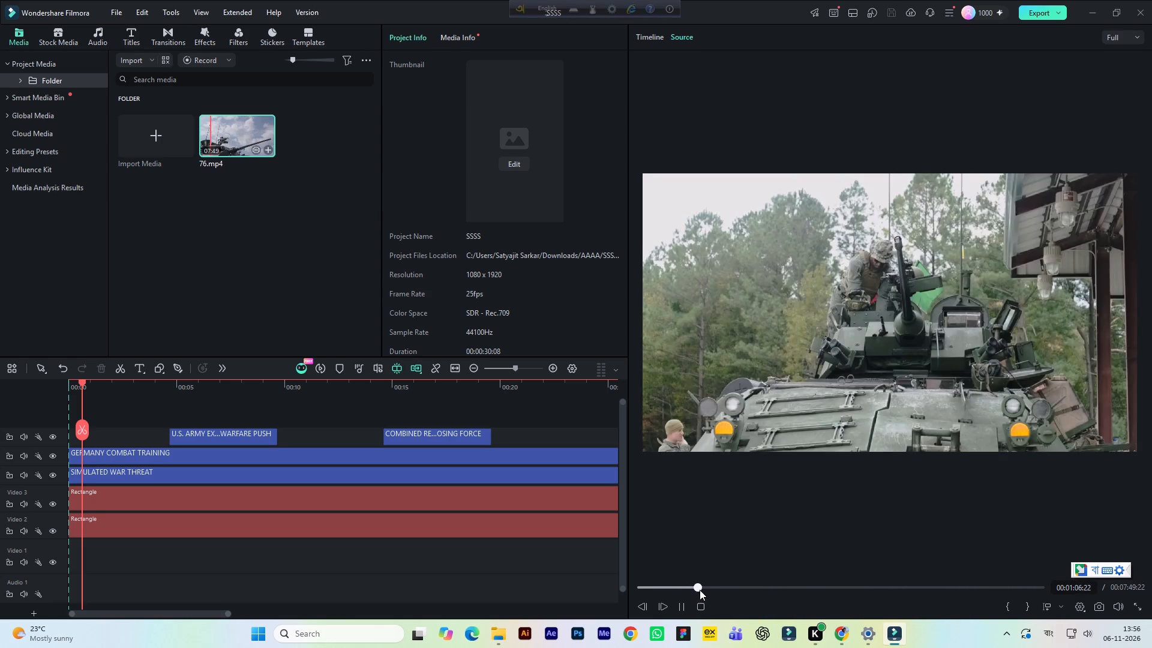
left_click_drag(700, 590, 726, 588)
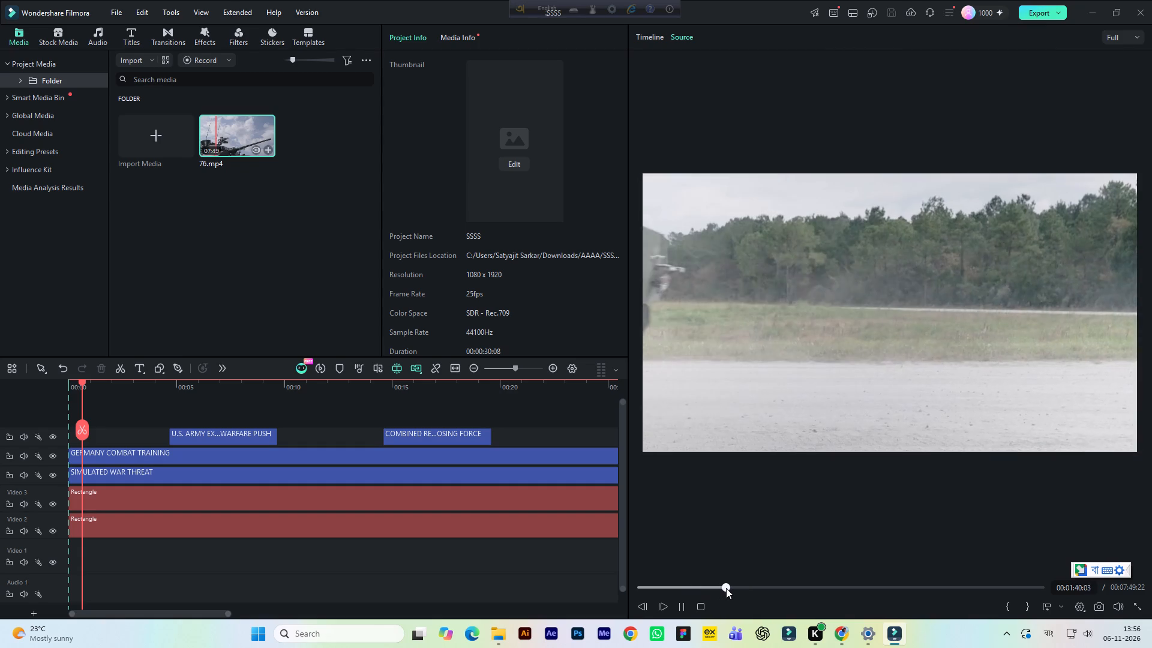
left_click_drag(726, 588, 713, 588)
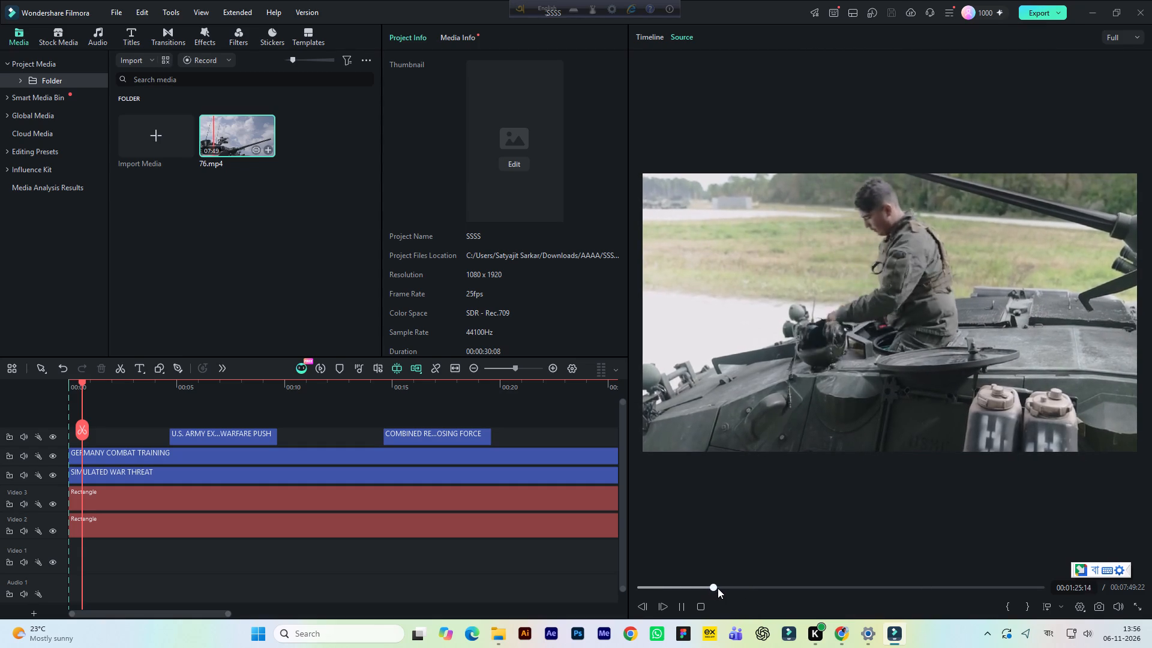
Mark the in point of 76.mp4 at 00:01:35:19, where the armoured vehicle's nose enters the roadside shot.
left_click(718, 588)
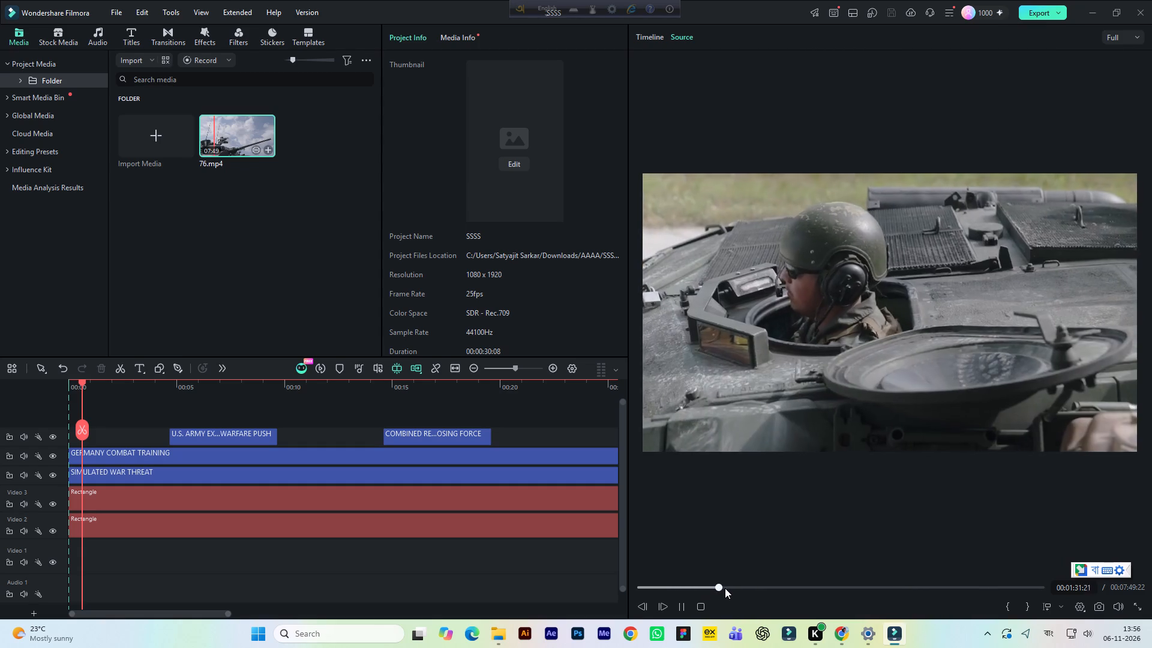
left_click(725, 588)
left_click(722, 589)
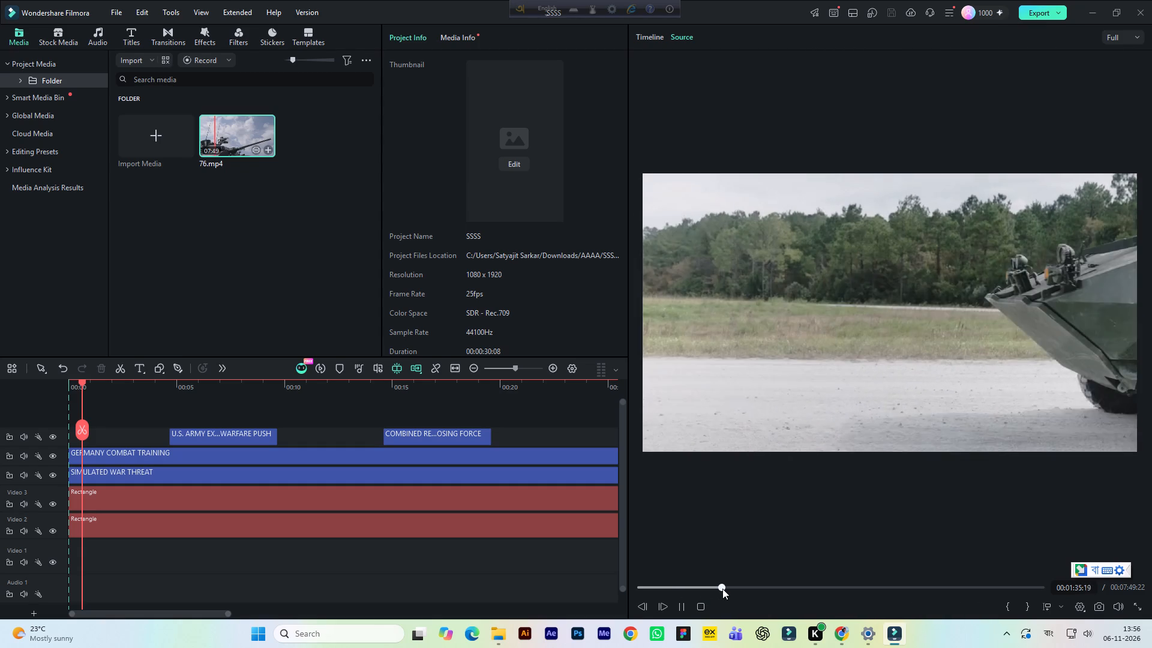
left_click(718, 587)
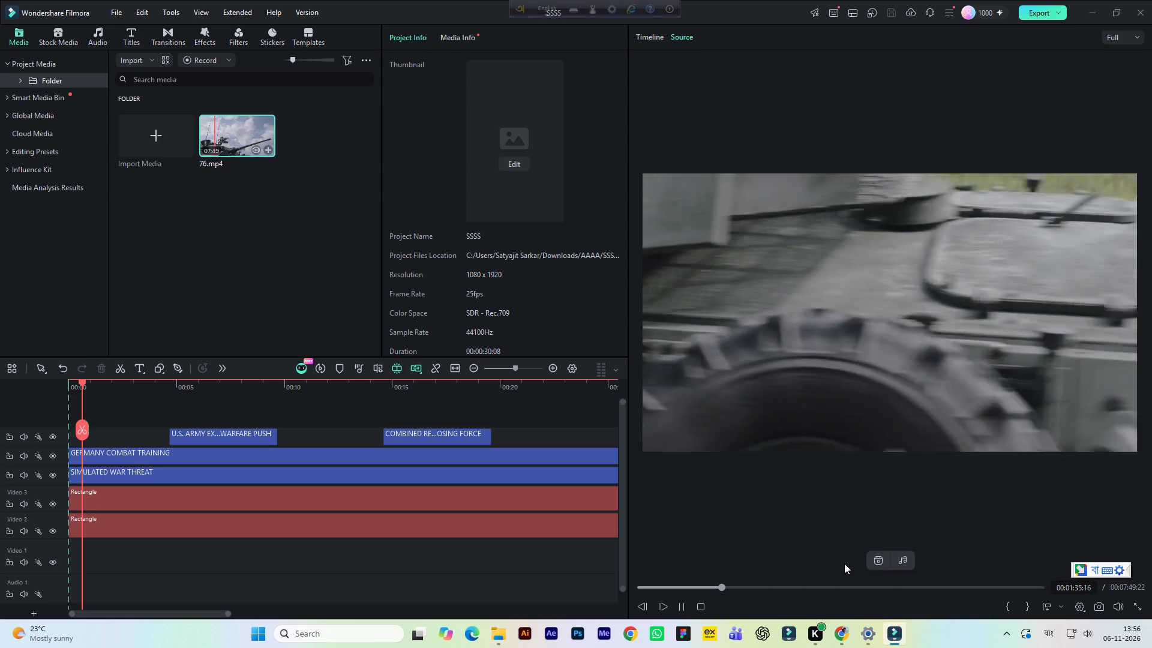
key("space")
triple_click(641, 608)
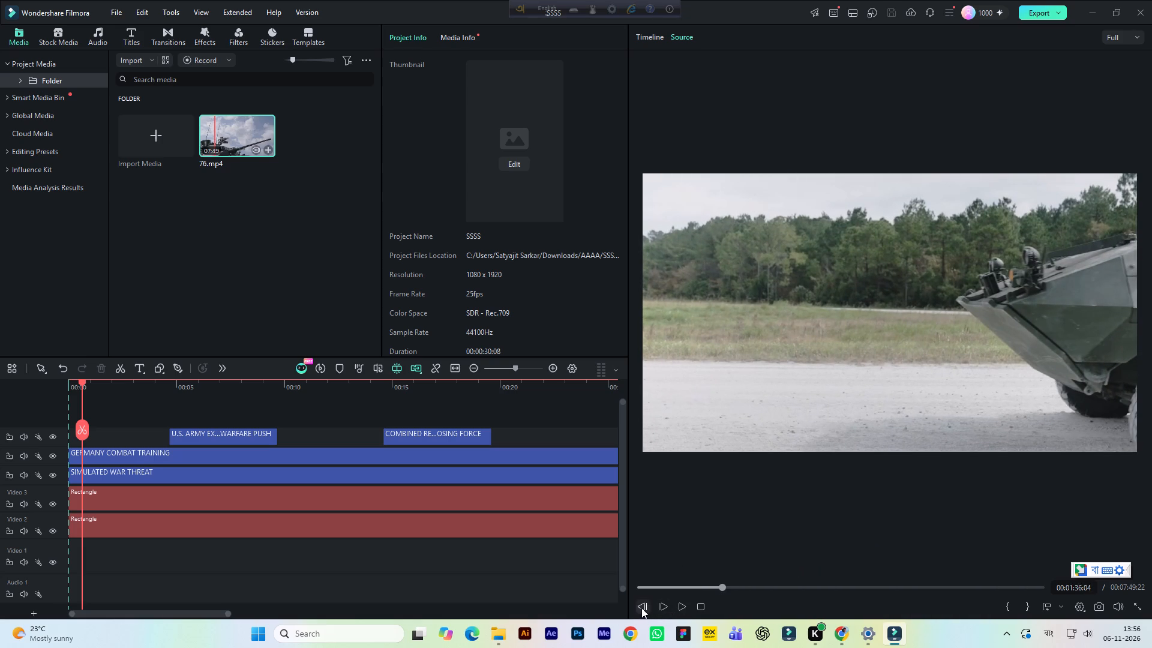
double_click(641, 607)
double_click(641, 607)
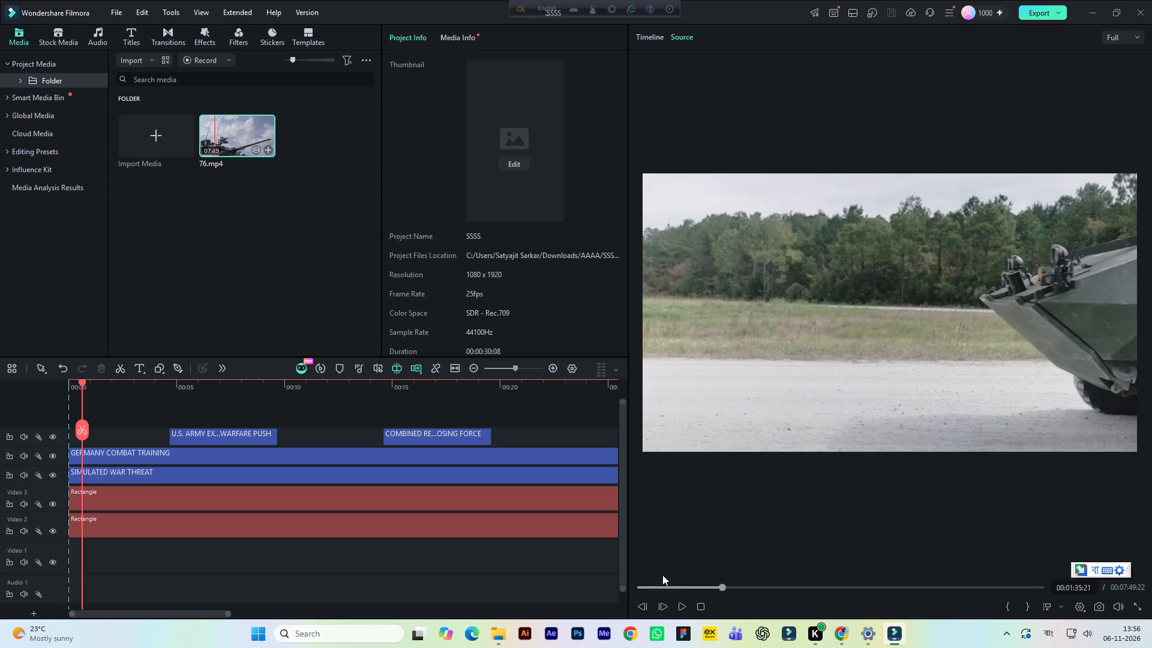
left_click(642, 606)
left_click(642, 607)
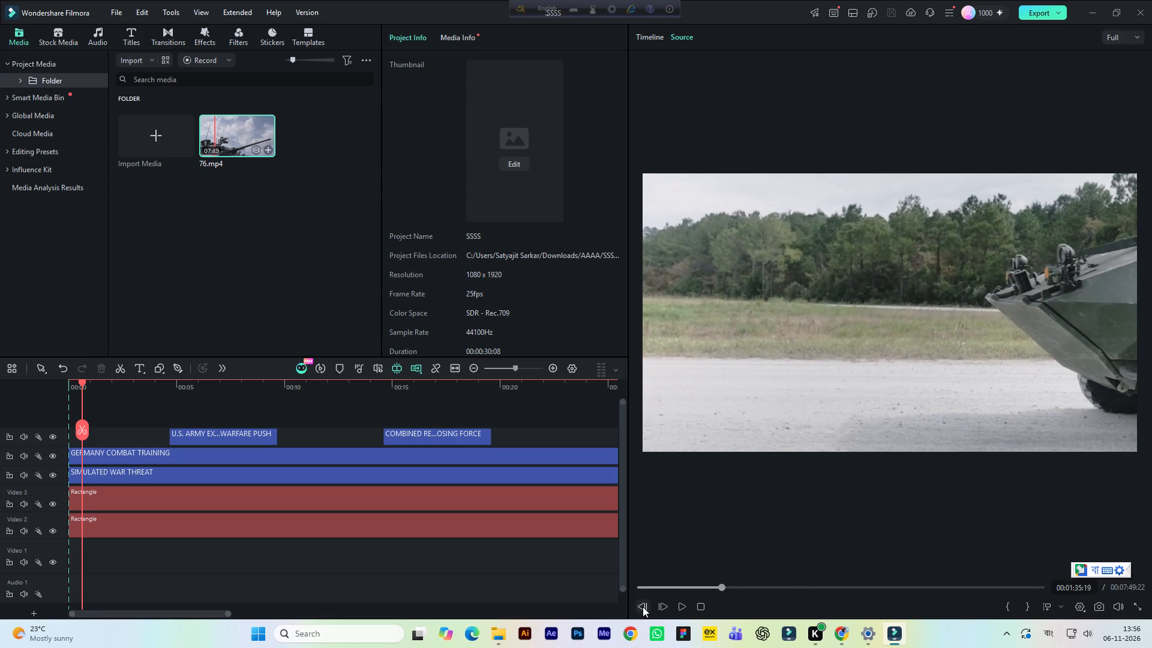
double_click(643, 607)
double_click(660, 607)
left_click(1007, 610)
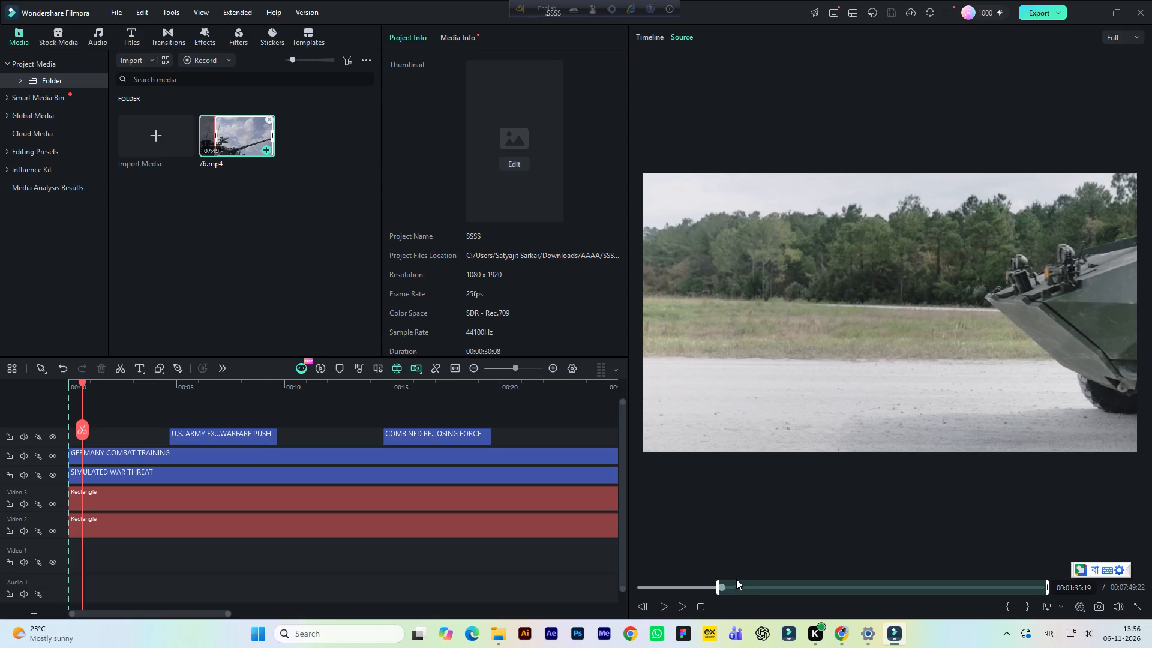
Mark the out point at 00:01:40:10, on the last frames of the roadside shot before the FMF flag.
key("space")
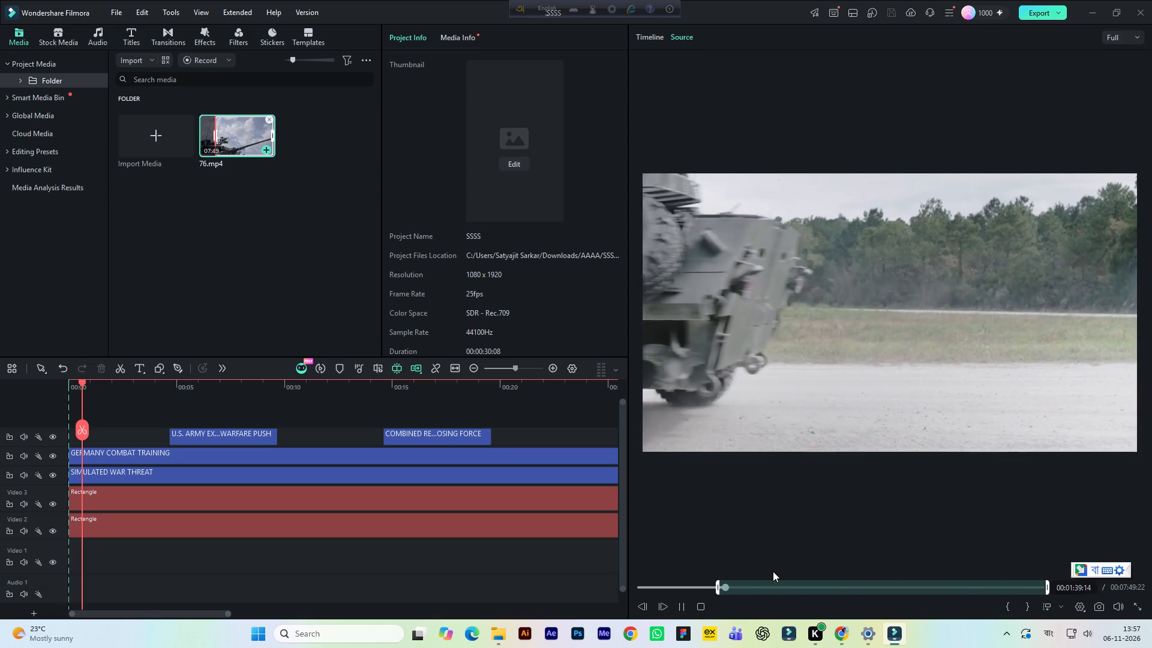
key("space")
key("space")
key("space")
key("space")
key("space")
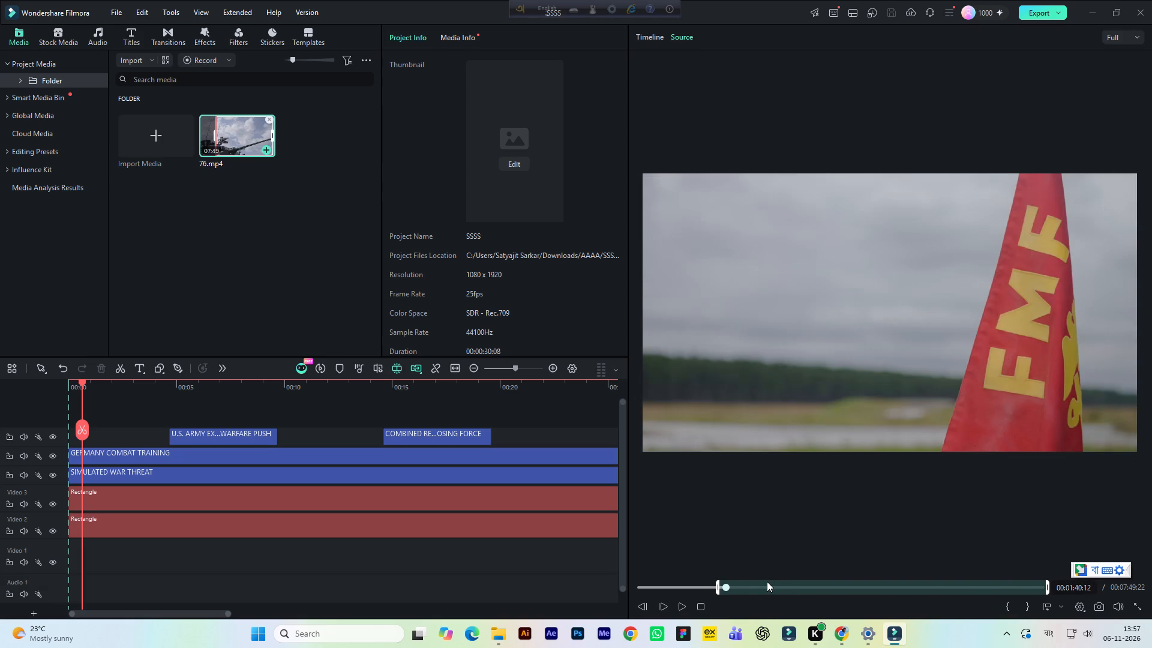
left_click(644, 608)
left_click(644, 608)
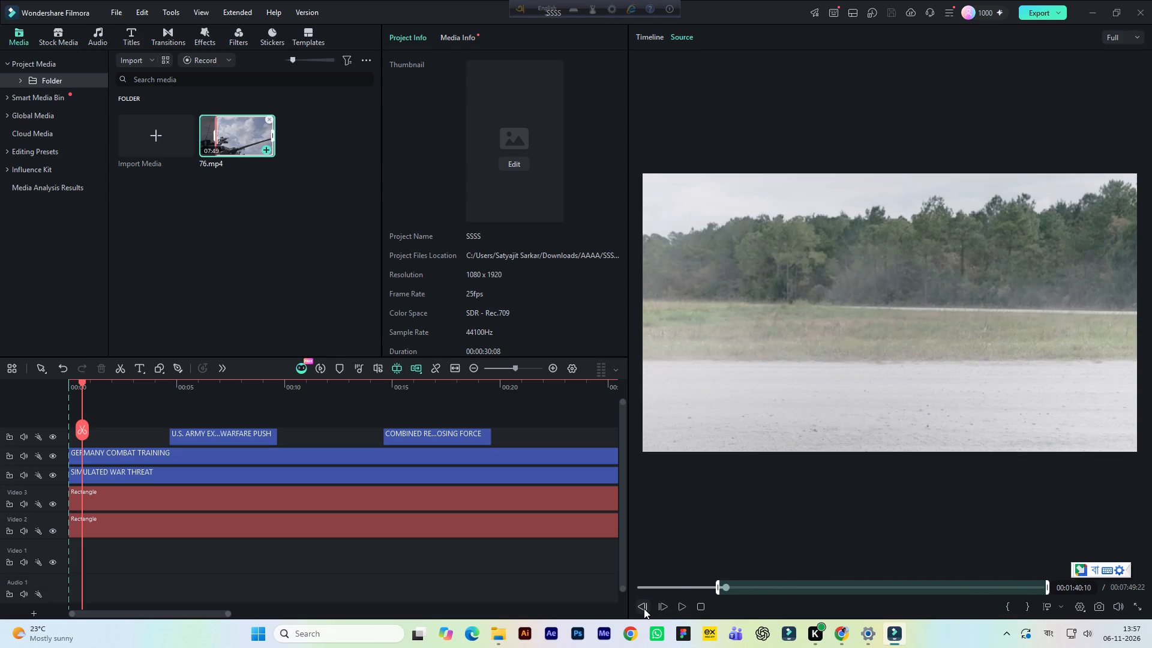
left_click(1021, 607)
Place the marked segment at the start of the Video 1 track, keeping the 1080x1920 25fps project settings.
left_click_drag(777, 358, 777, 359)
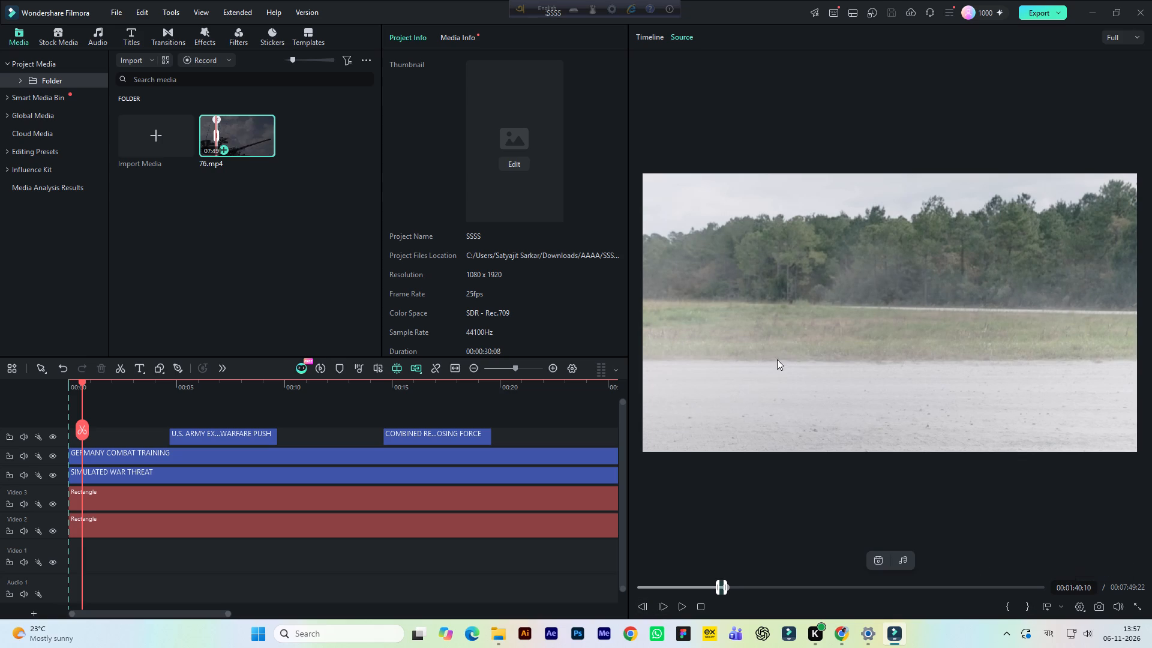
left_click_drag(777, 359, 94, 559)
left_click(627, 346)
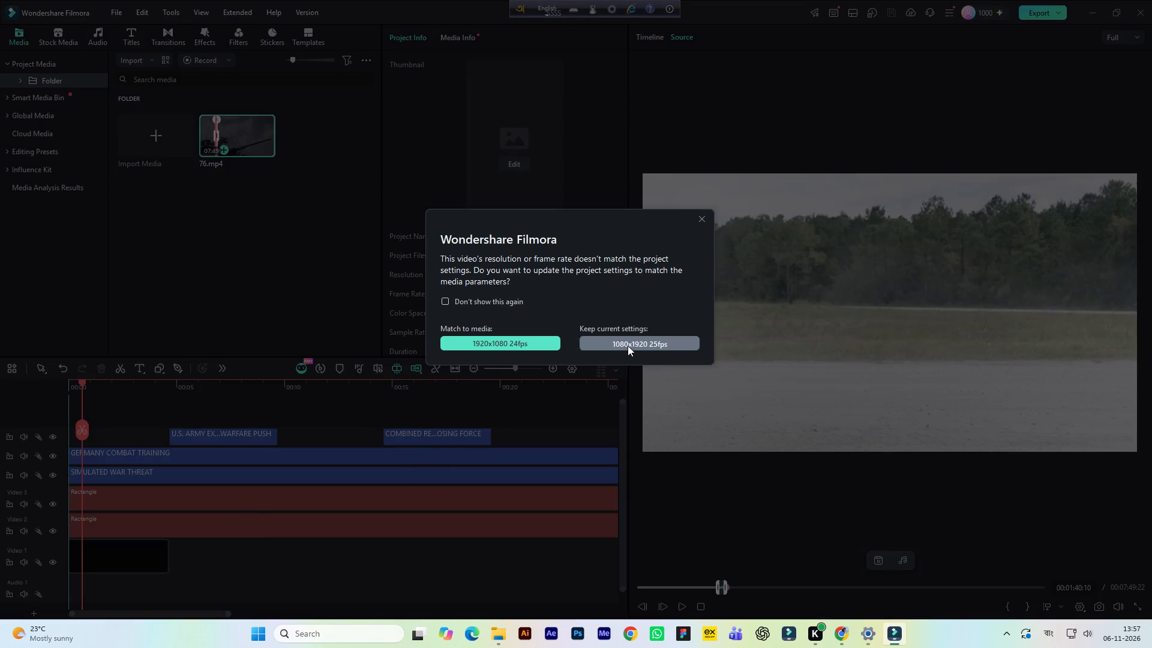
left_click_drag(127, 556, 113, 556)
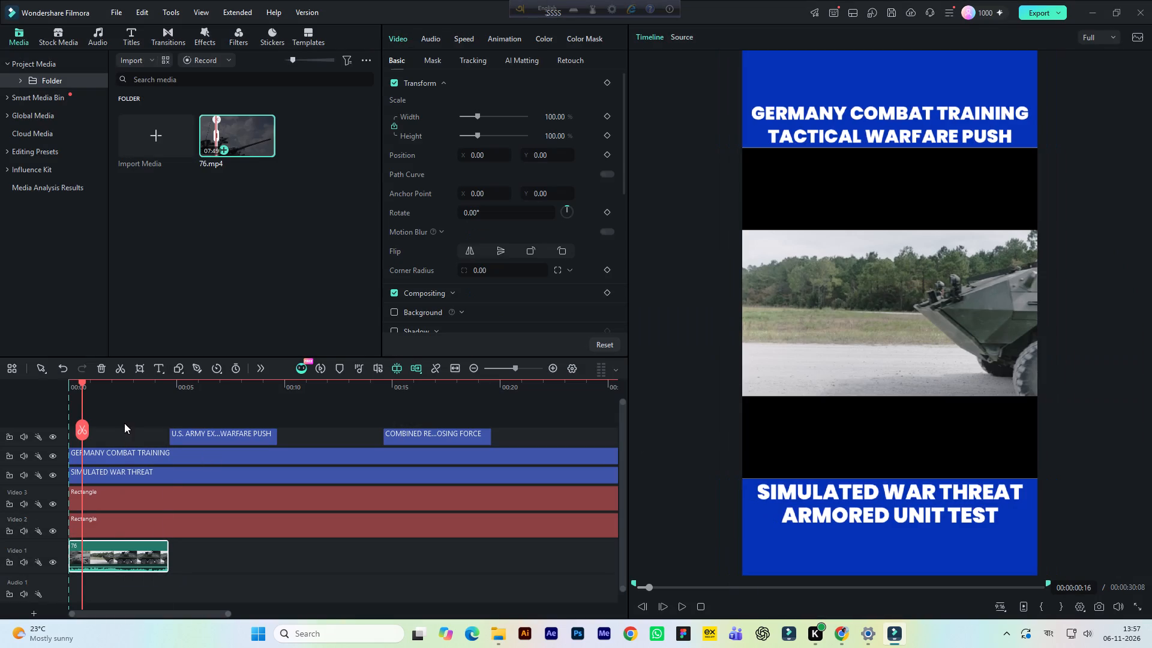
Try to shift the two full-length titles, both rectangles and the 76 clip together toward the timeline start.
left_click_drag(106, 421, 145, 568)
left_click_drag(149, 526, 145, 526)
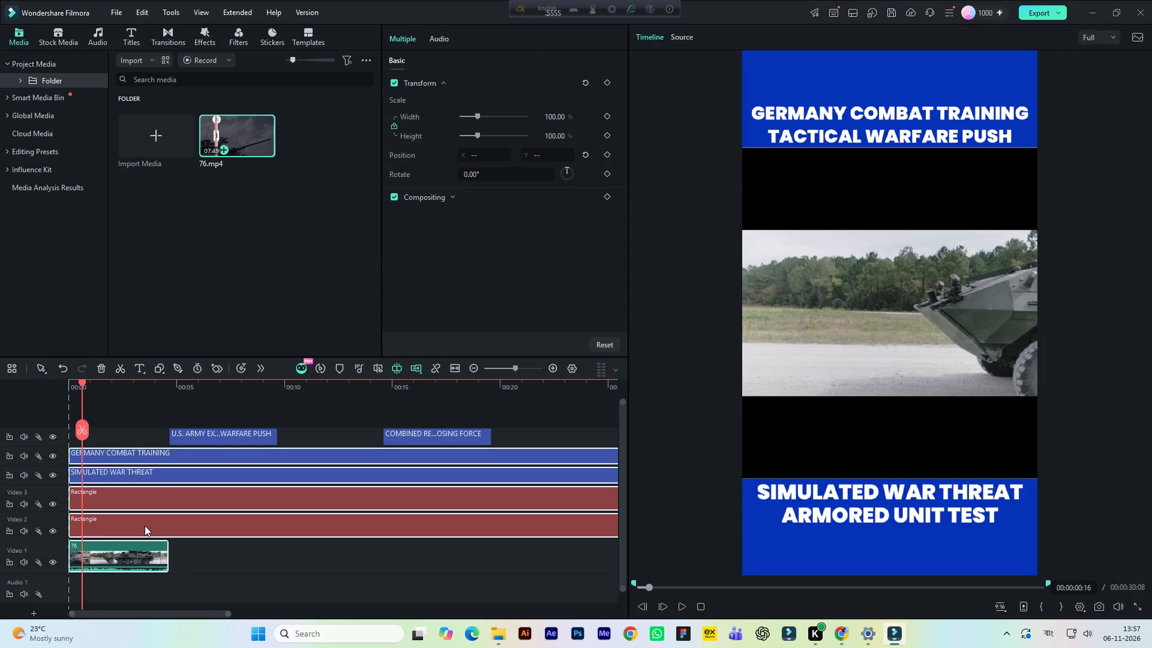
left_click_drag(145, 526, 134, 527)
Move the playhead to 00:00:01:17 within the vehicle clip and save the project.
left_click(105, 390)
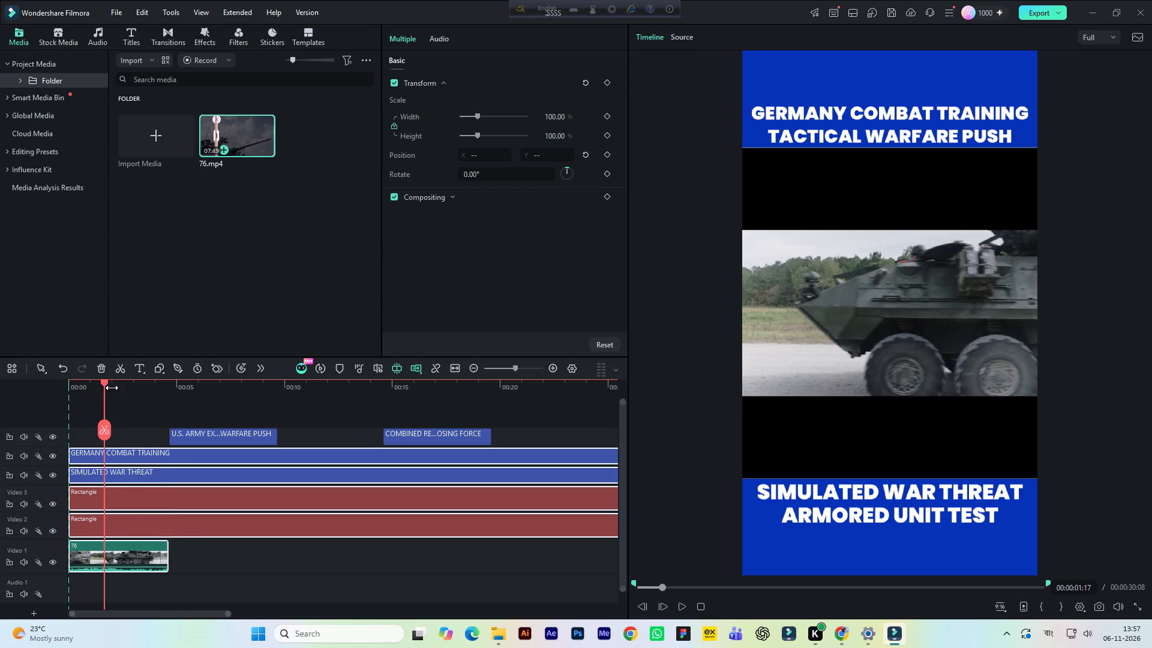
key("ctrl+s")
Scale the 76 clip on Video 1 to 199% in width and height, save the project and briefly preview the result.
left_click(136, 553)
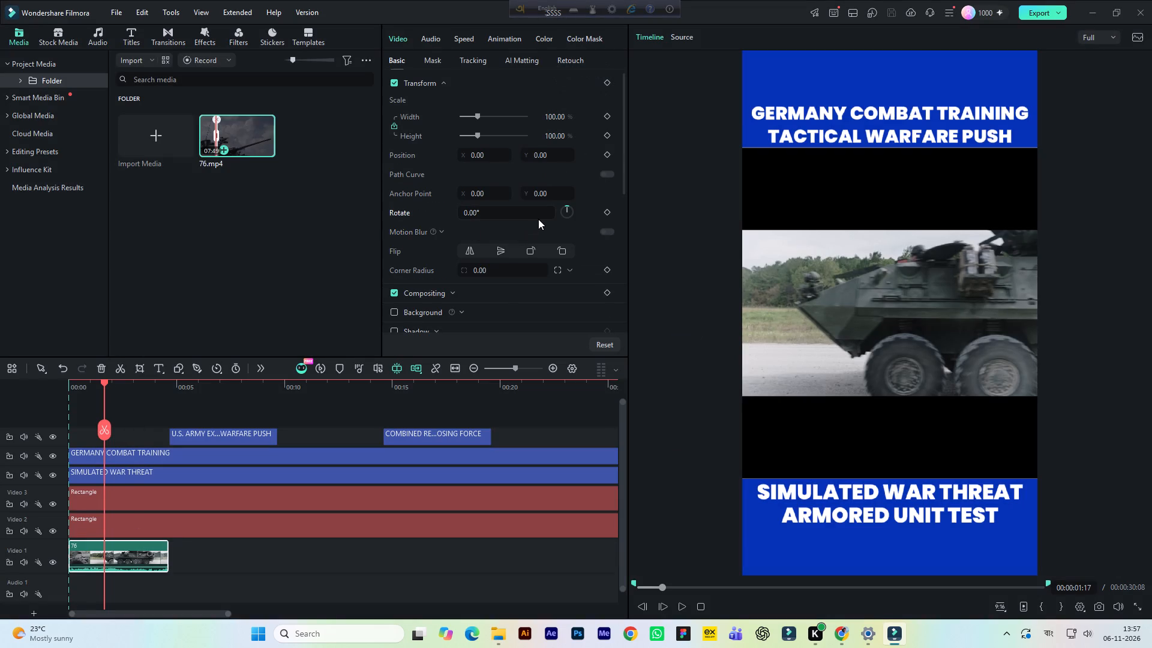
left_click(558, 113)
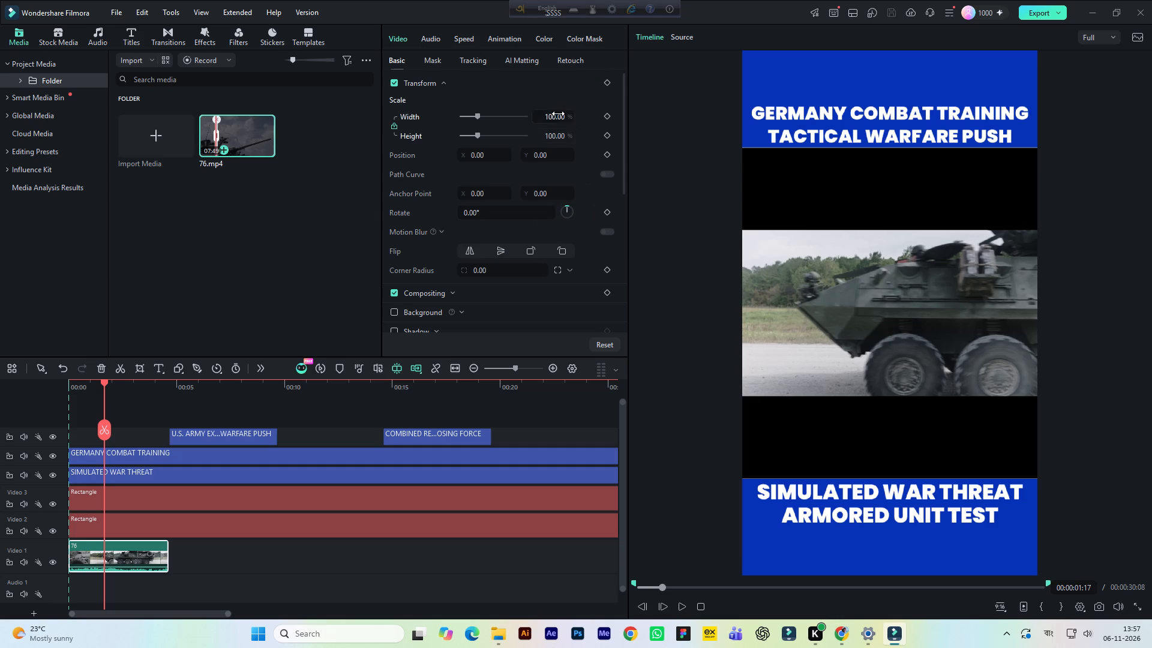
left_click(1046, 632)
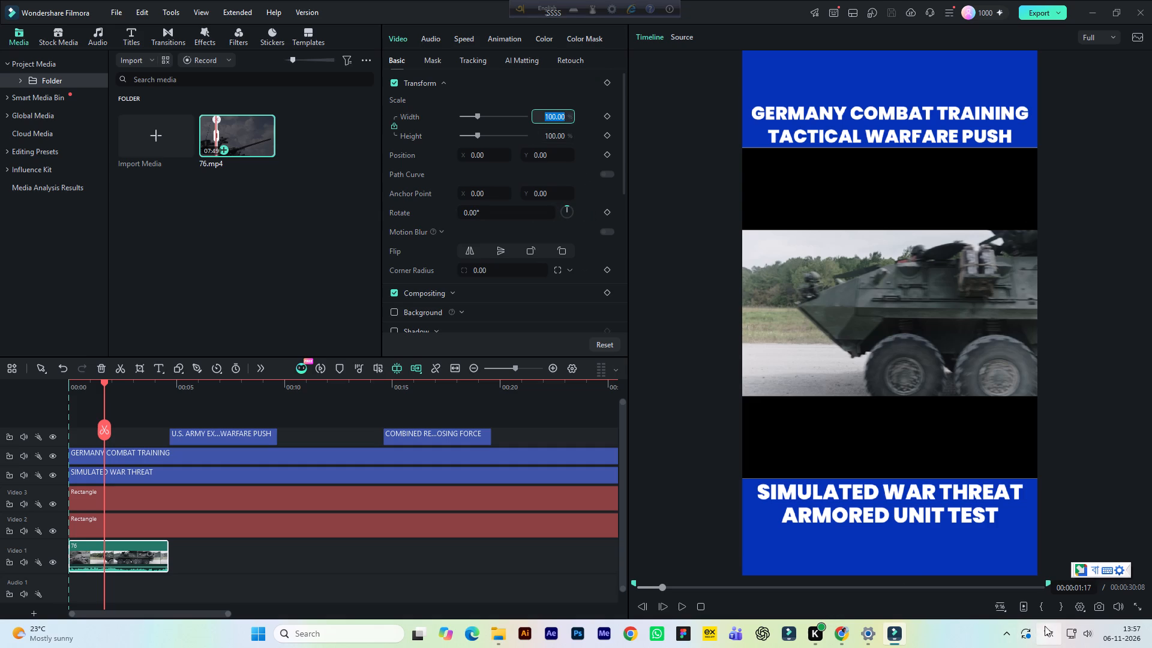
left_click(1004, 535)
key("1")
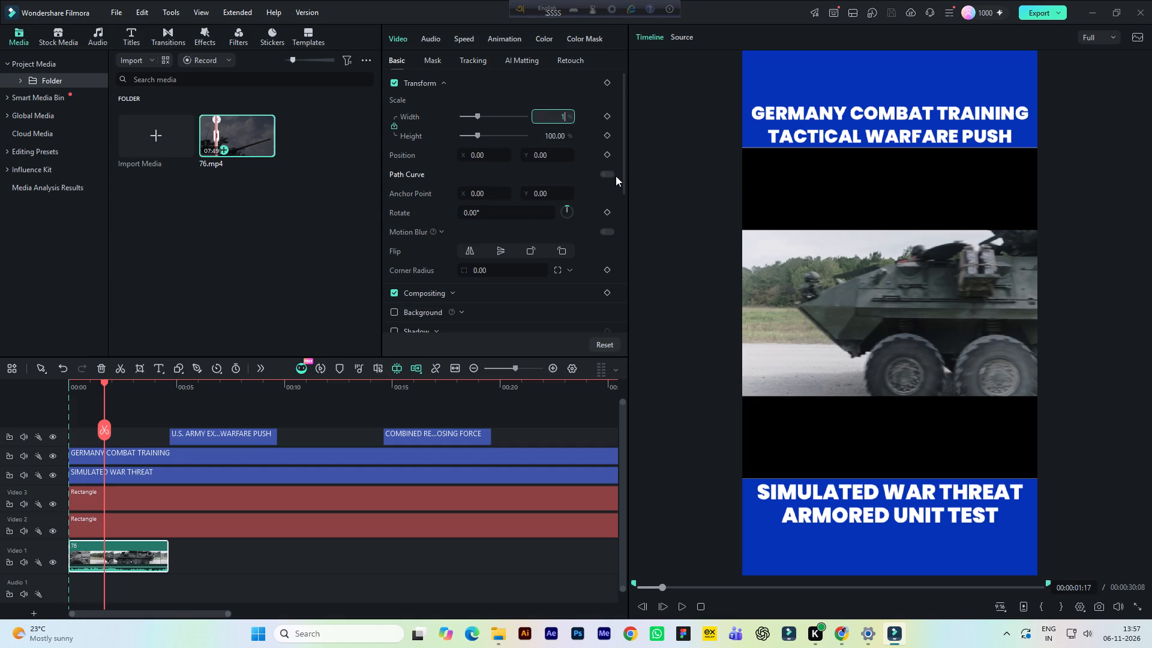
key("9")
key("9")
key("Return")
key("ctrl+s")
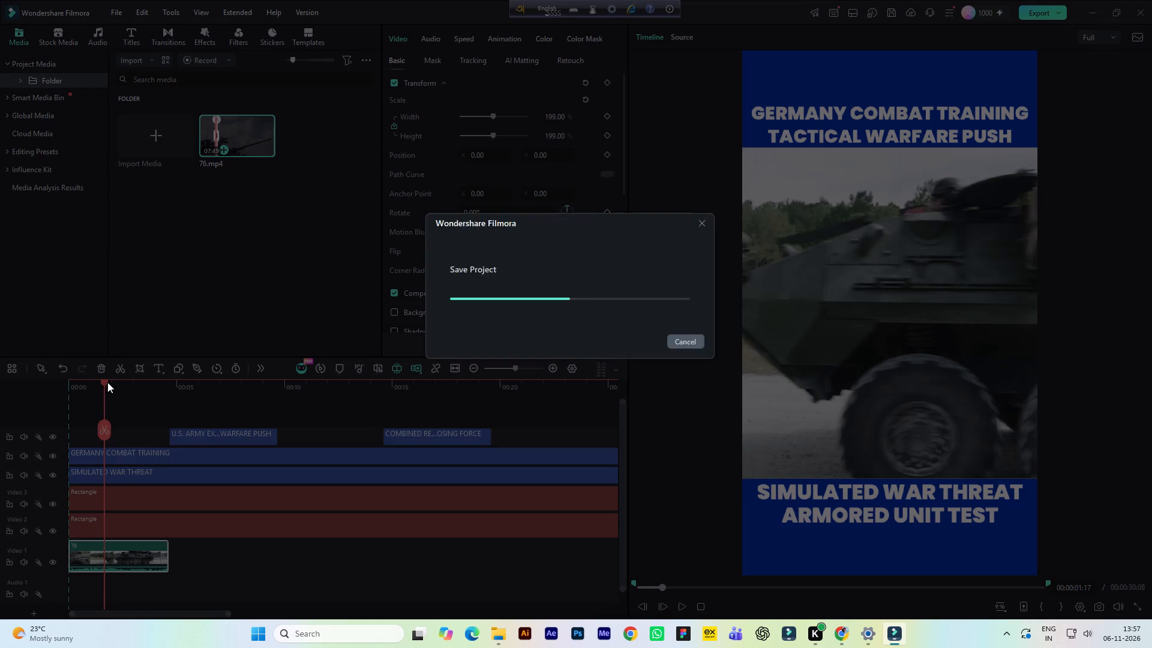
key("space")
key("space")
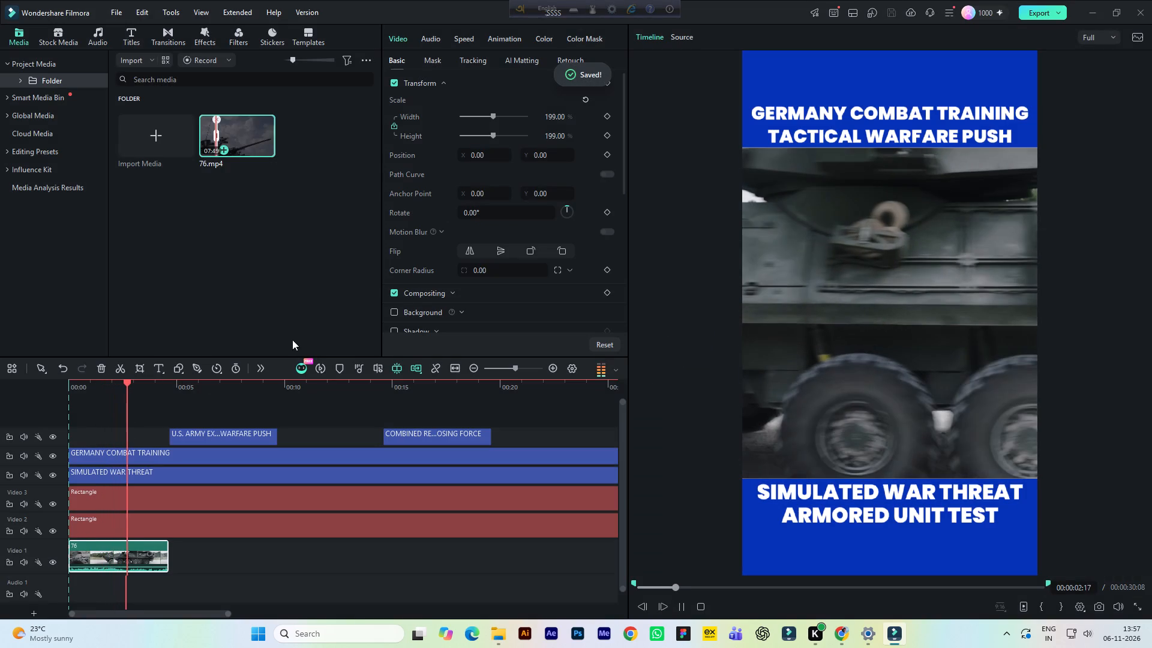
Skim the 76.mp4 source for the next shot, sampling about 00:01:40 to 00:02:27 and about 00:00:20 to 00:00:49.
left_click(683, 38)
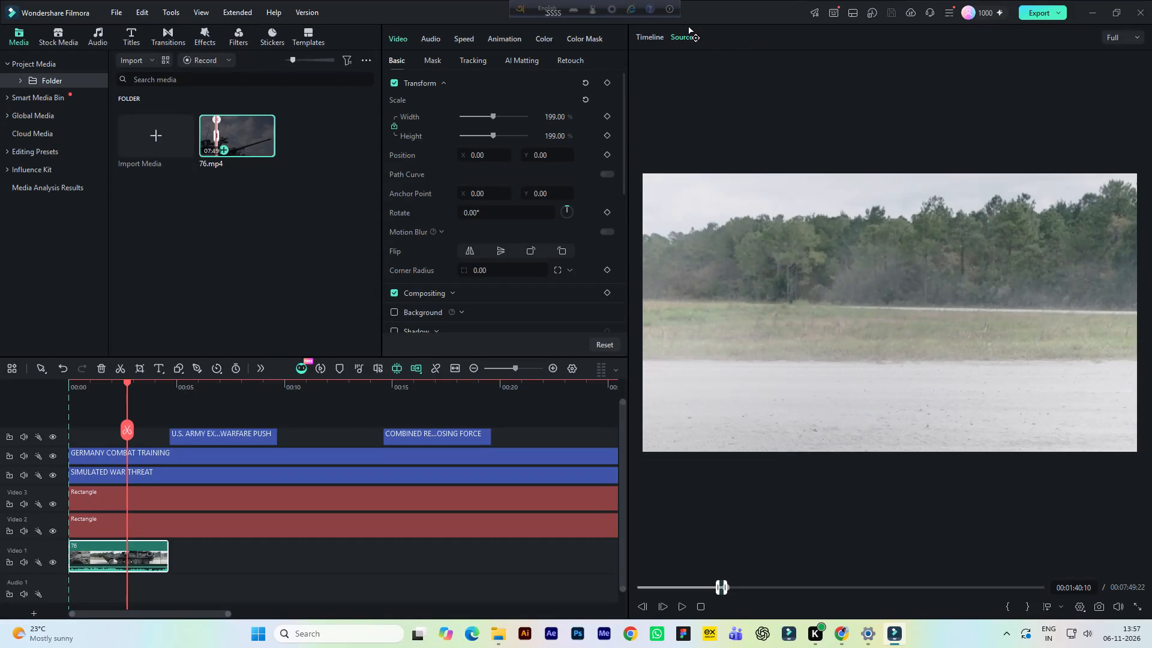
key("space")
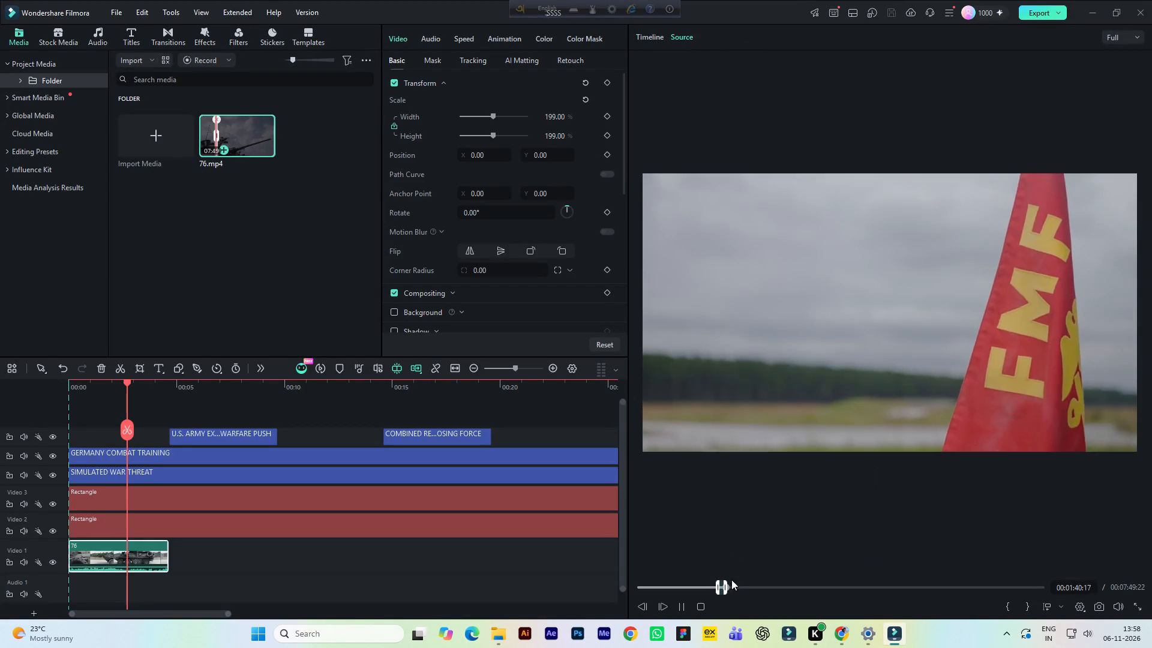
left_click(733, 588)
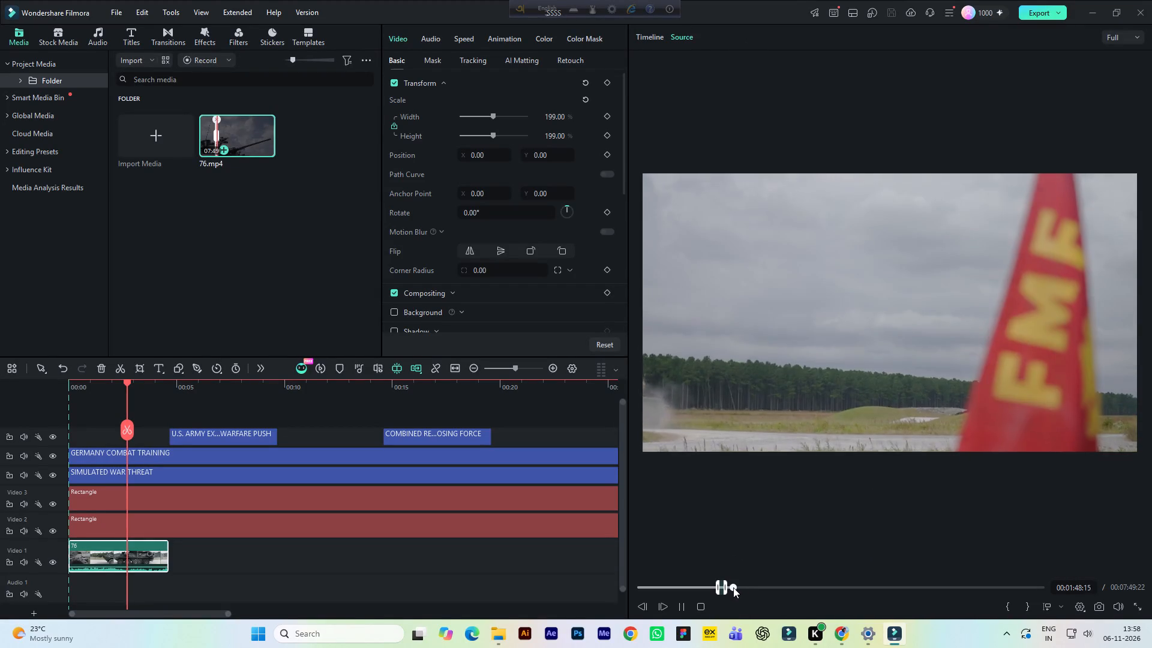
key("space")
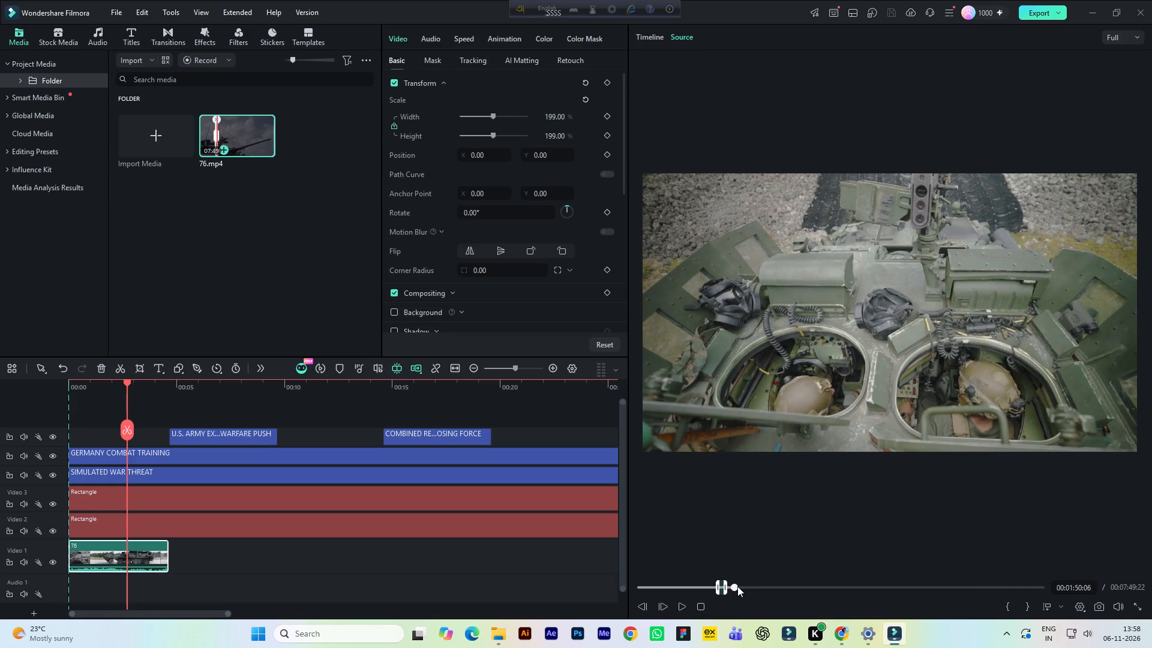
key("space")
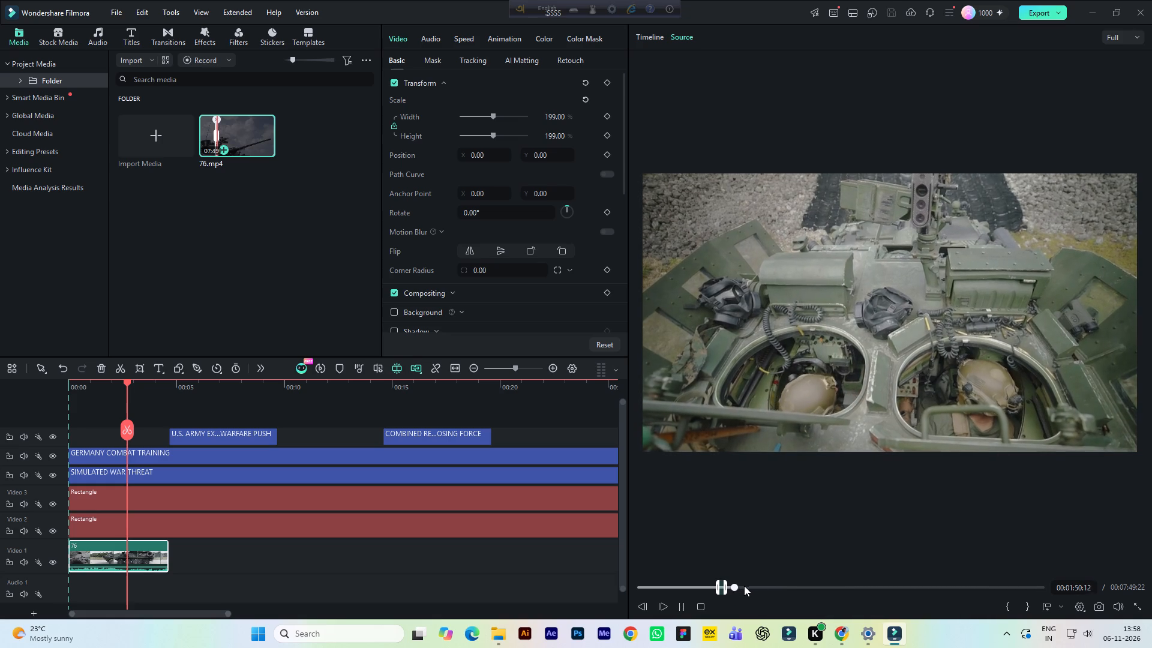
left_click(739, 586)
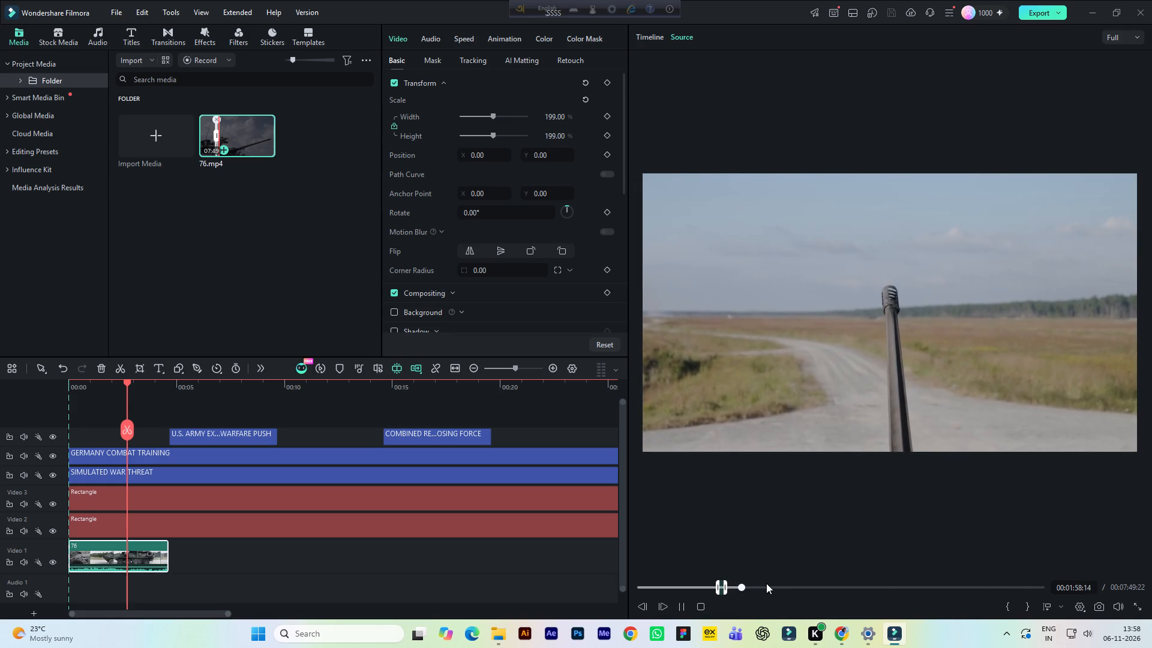
left_click(752, 585)
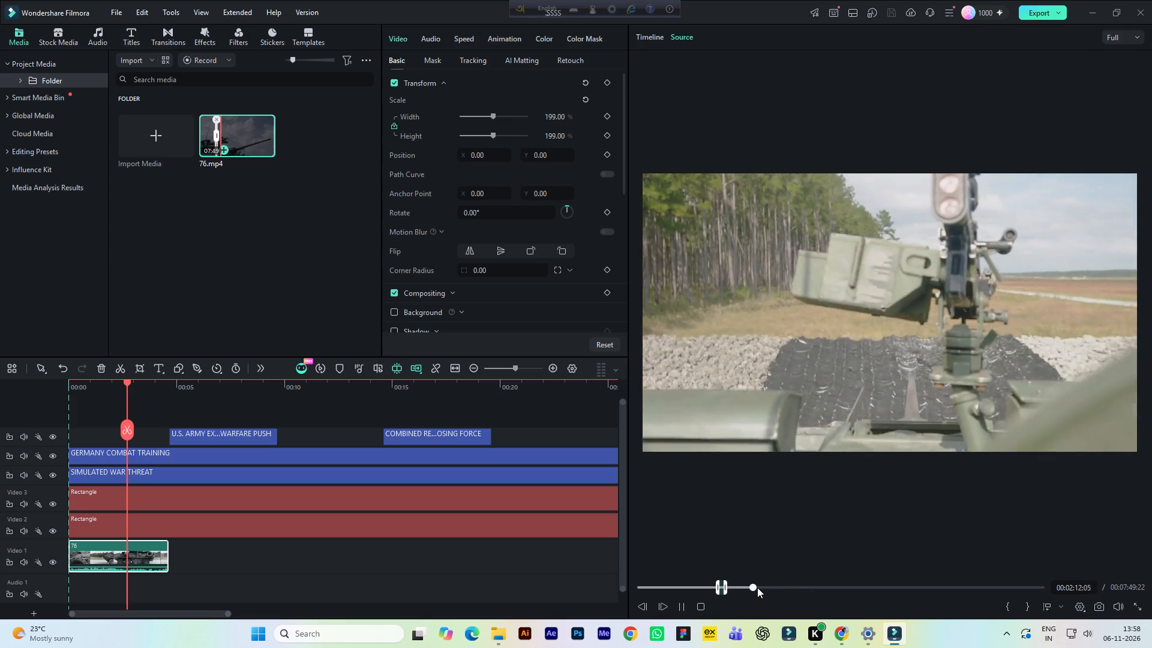
left_click(759, 587)
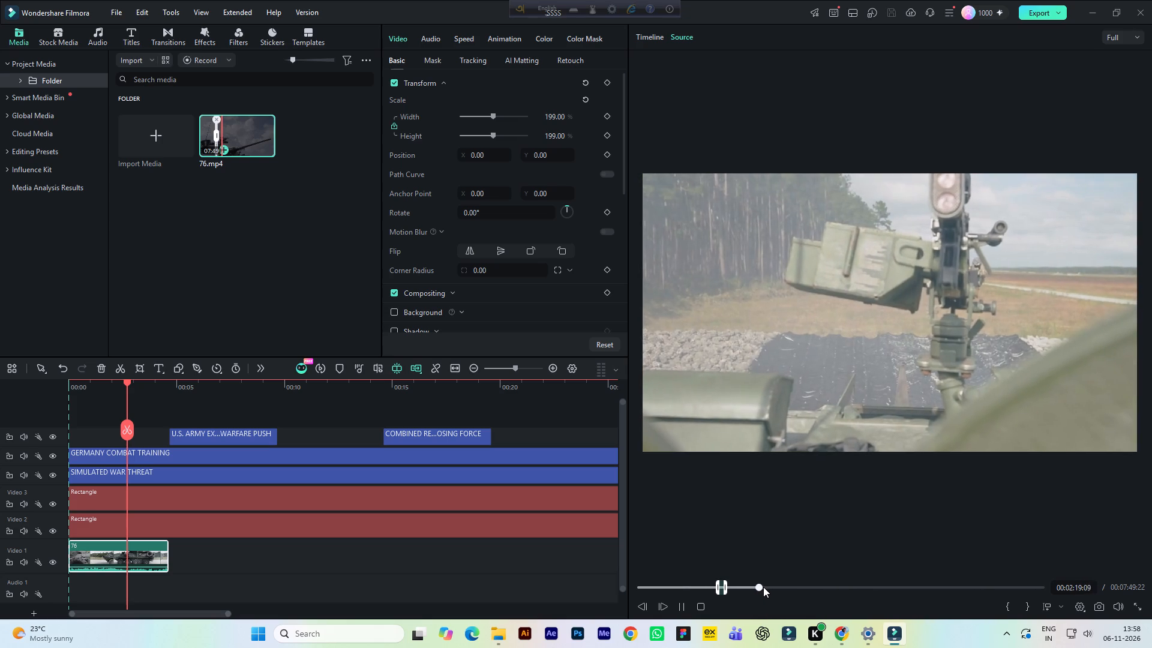
left_click(765, 587)
left_click(659, 593)
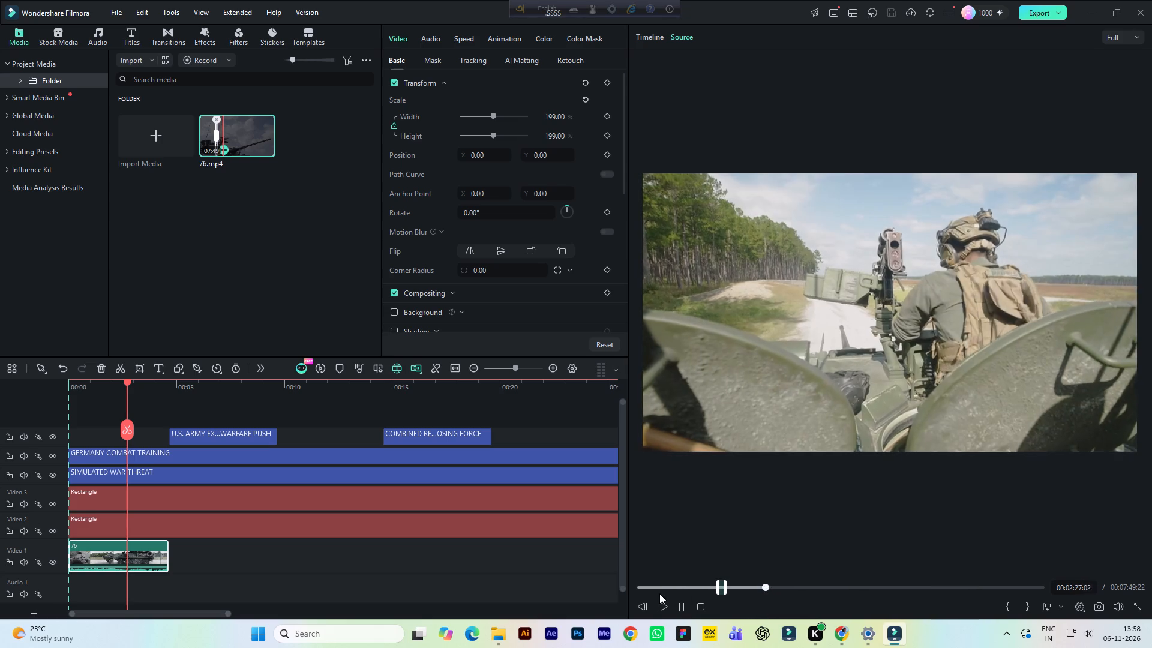
left_click(656, 587)
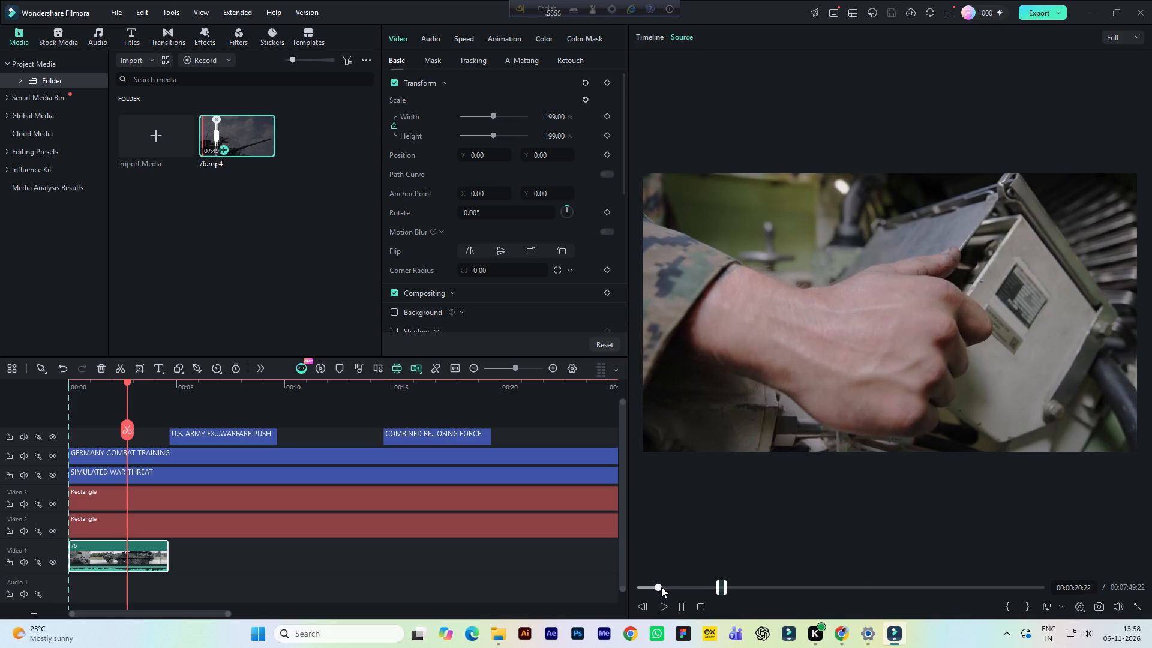
left_click(662, 587)
left_click(668, 586)
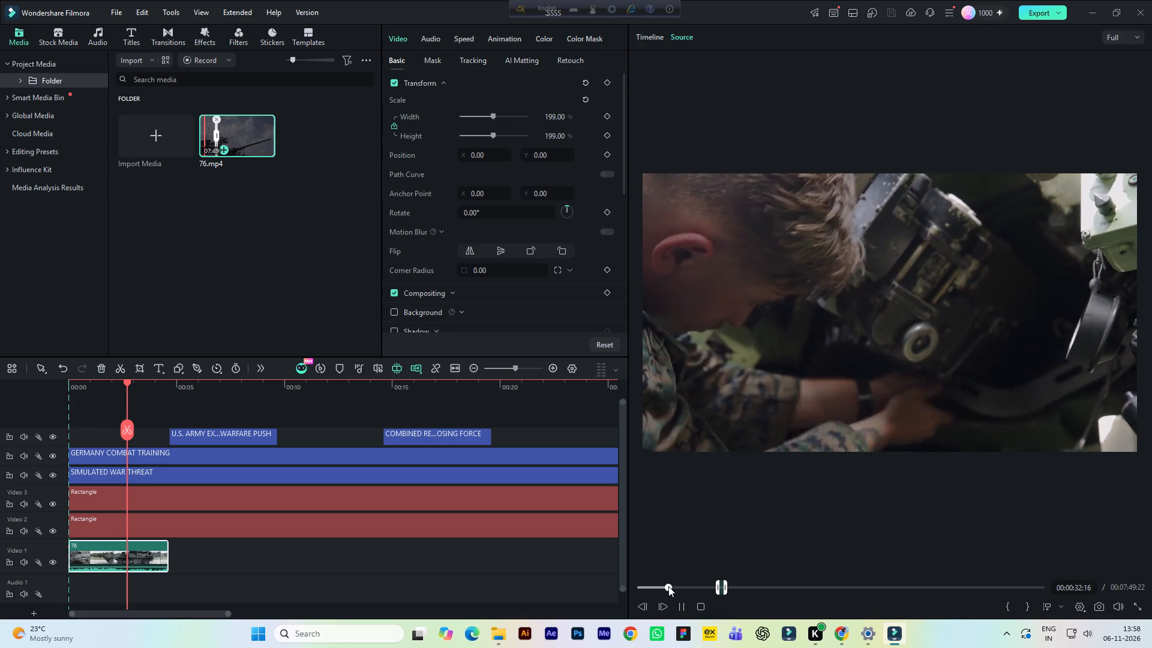
left_click(677, 586)
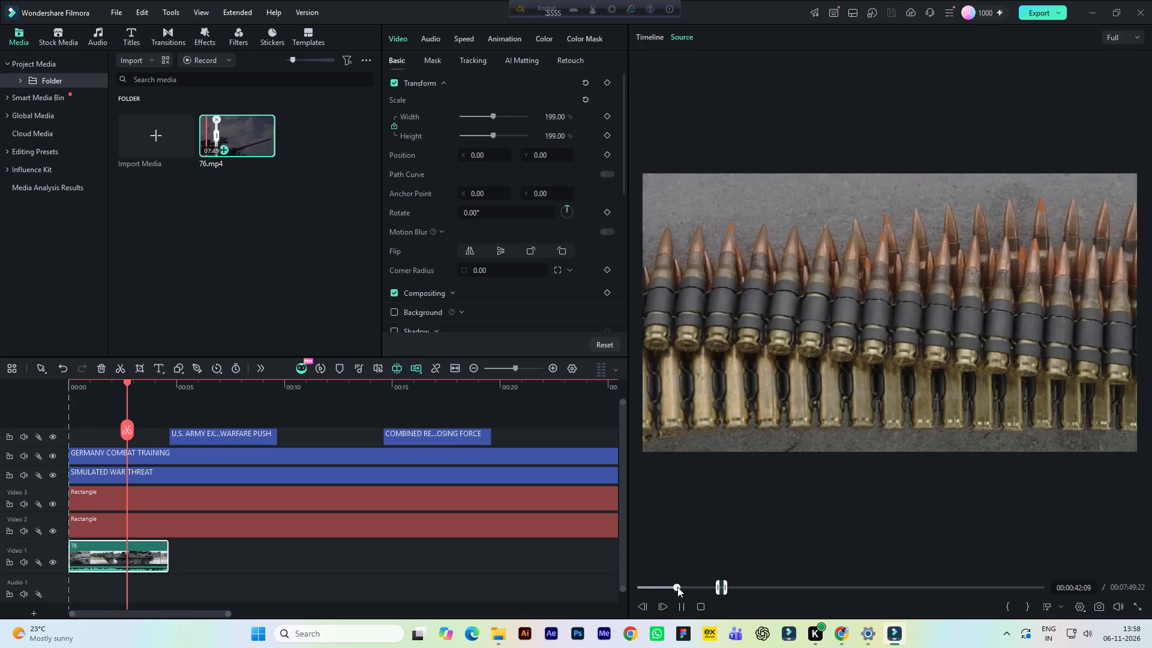
left_click(683, 586)
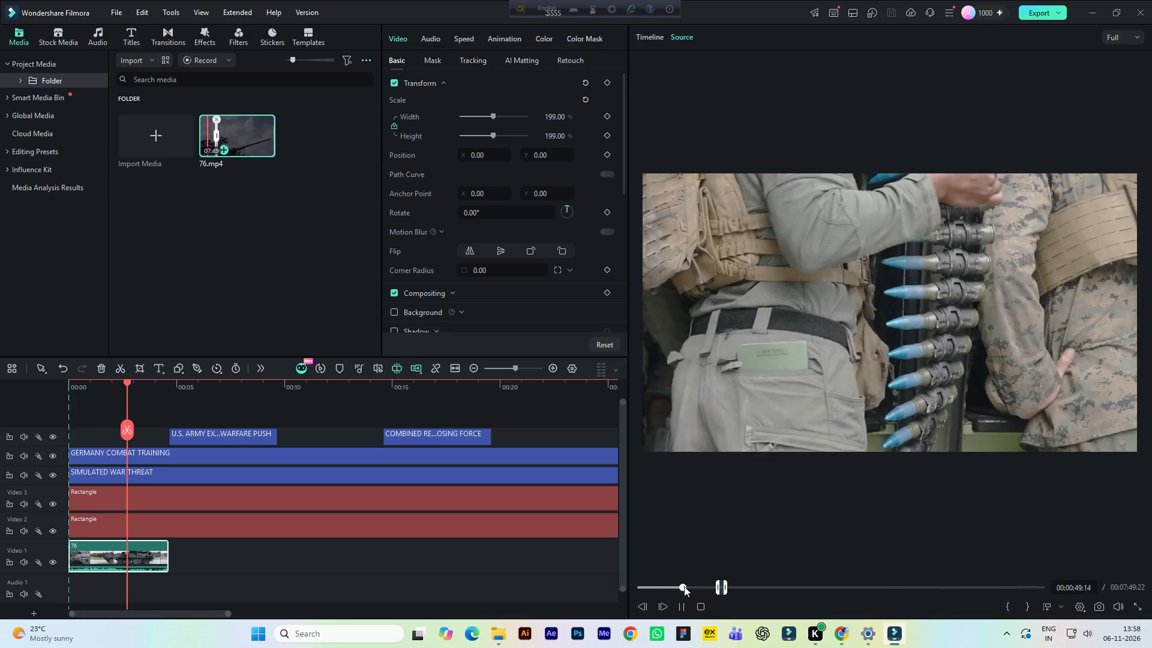
Mark the in point at 00:00:45:09 in 76.mp4, at the soldier inside the vehicle right after the bullet-belt shot.
key("space")
left_click(680, 586)
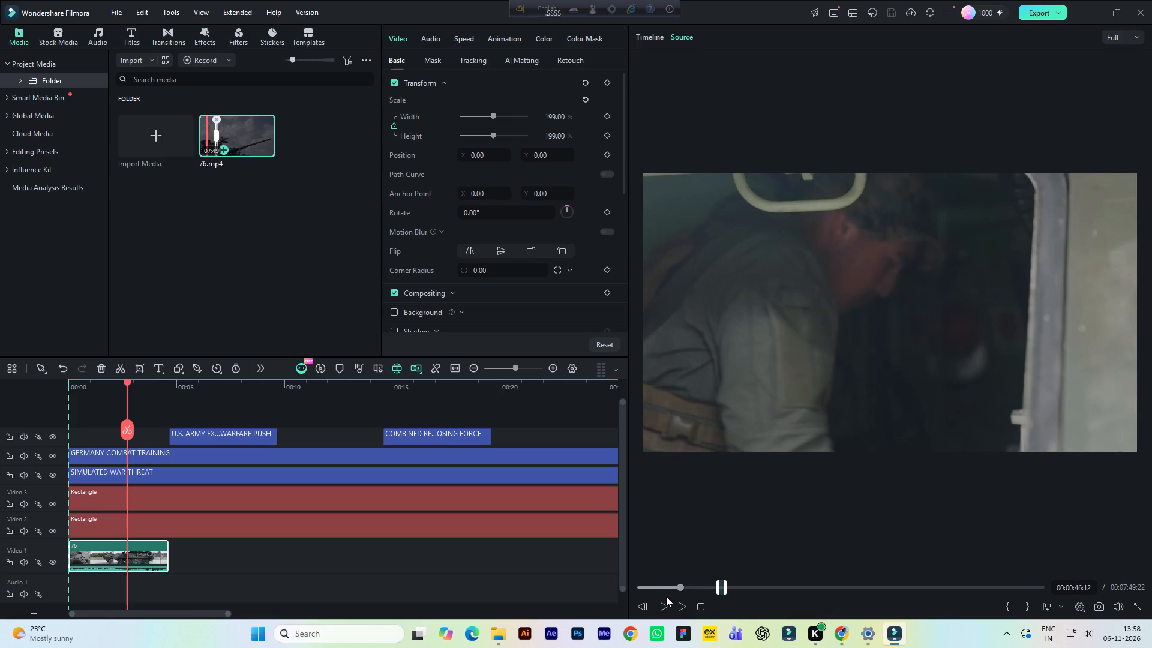
key("space")
key("space")
key("space")
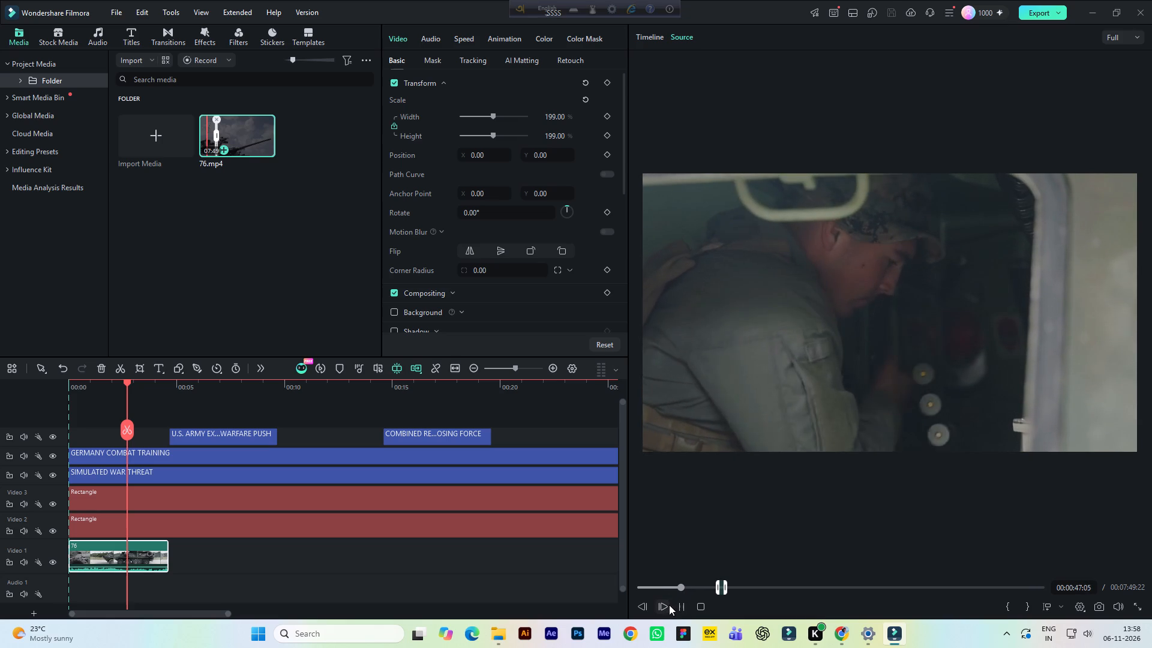
key("space")
key("space")
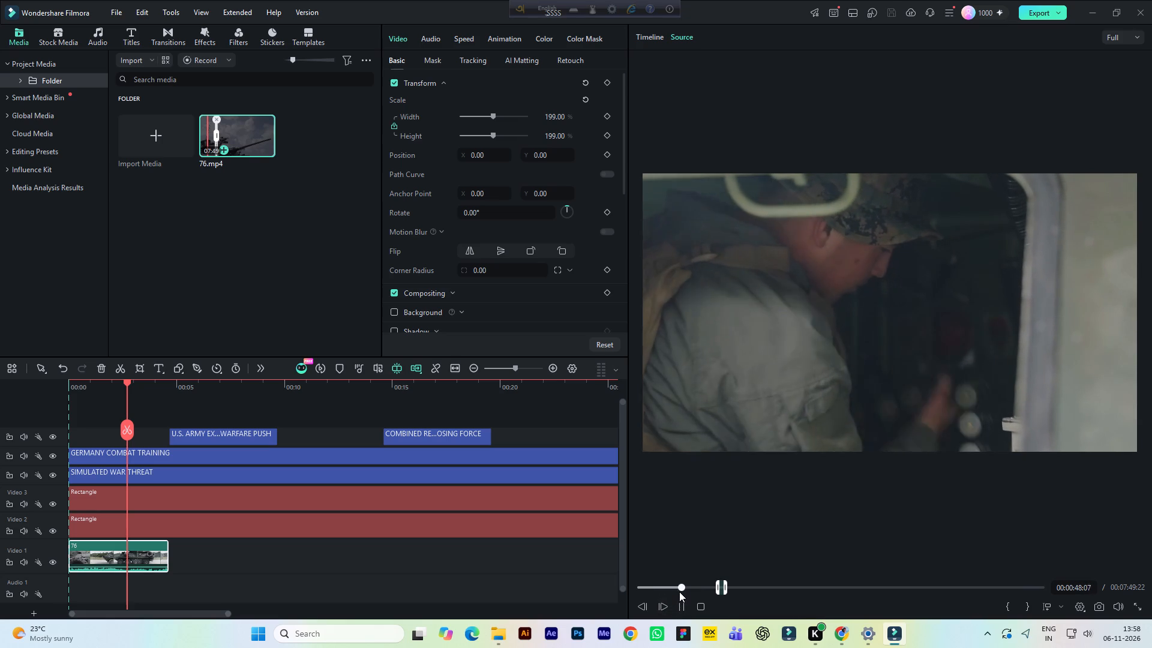
key("space")
left_click(676, 589)
key("space")
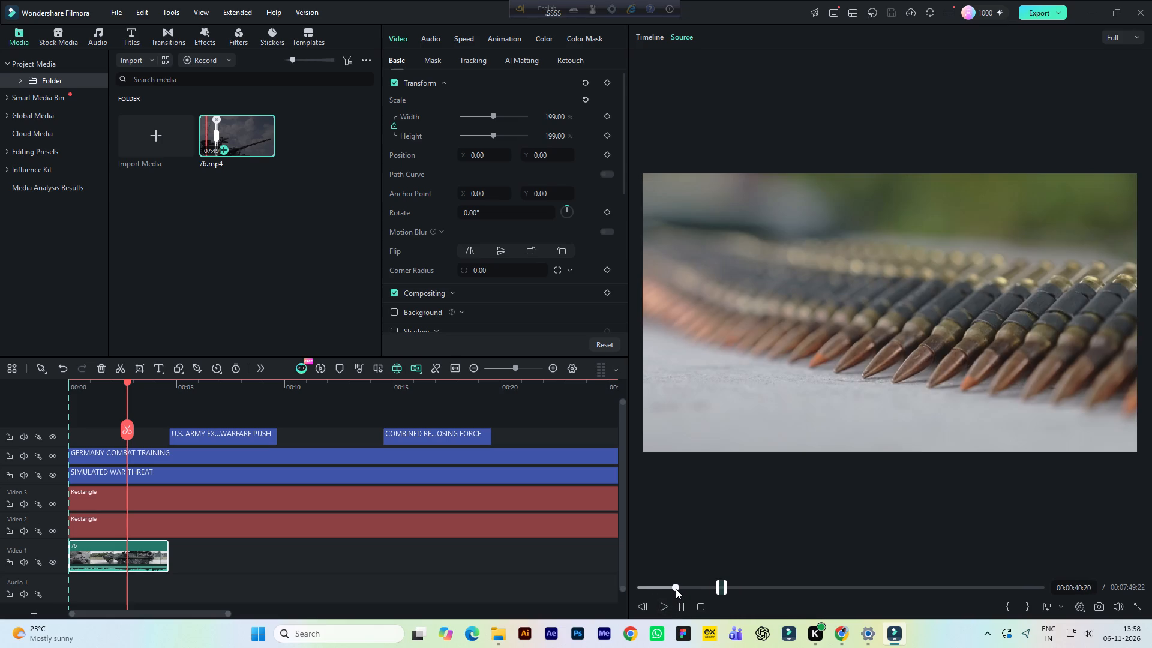
key("space")
key("space")
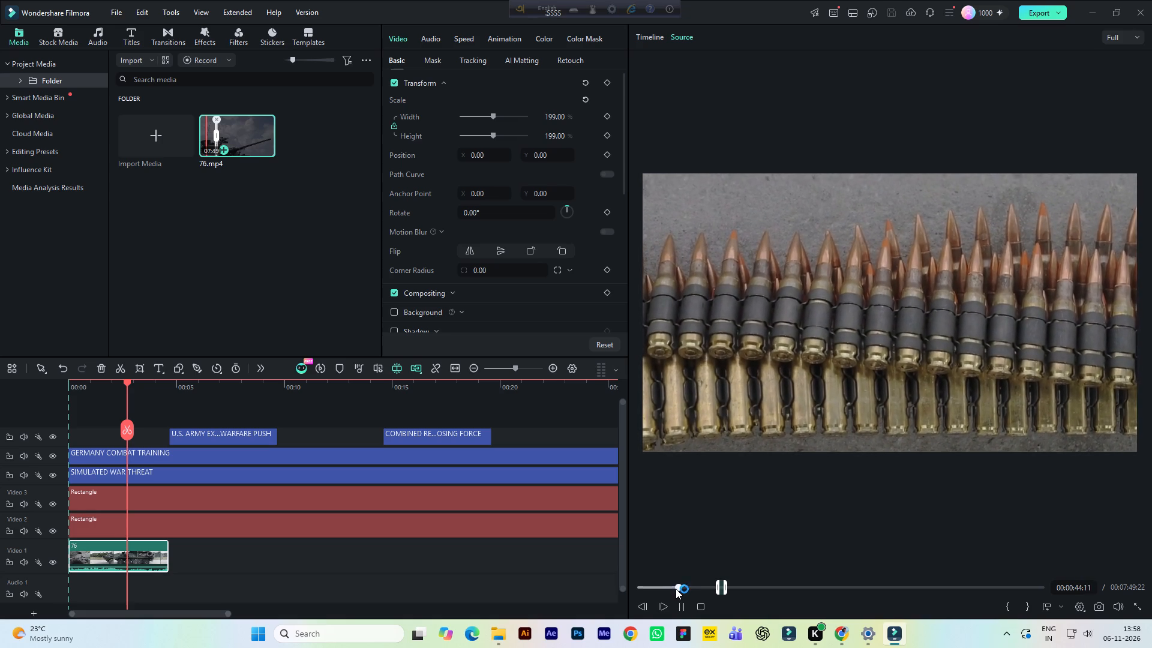
key("space")
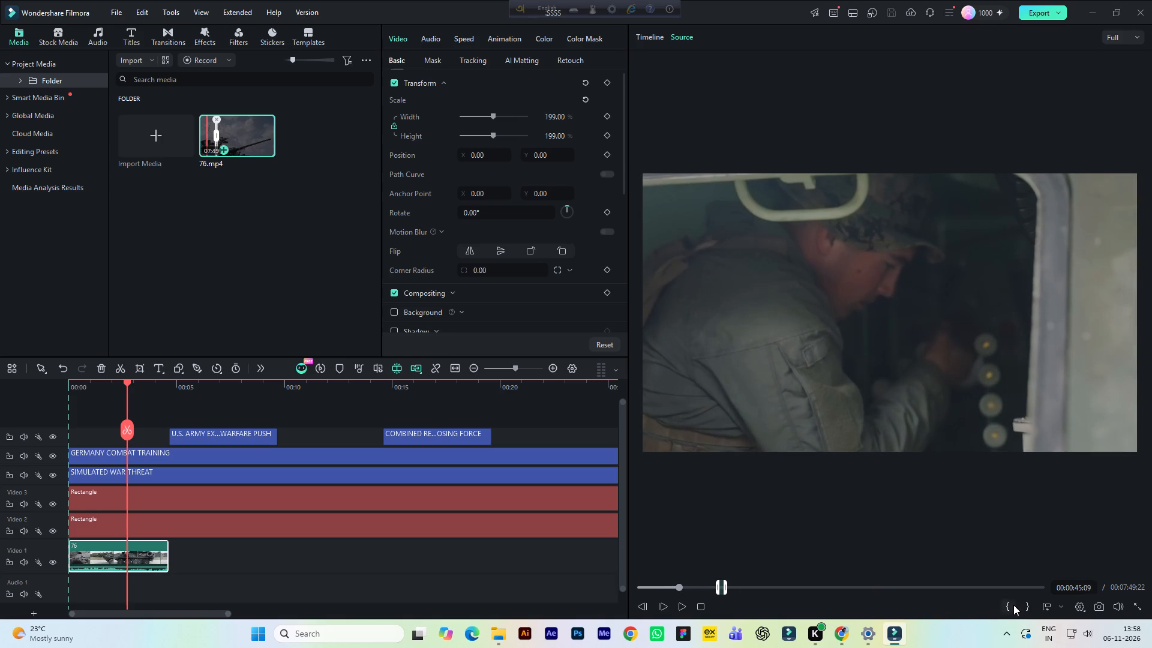
left_click(1013, 605)
Play 76.mp4 through to the end of the blue-tipped ammunition shot, step back to 00:00:56:06 and mark the out point.
key("space")
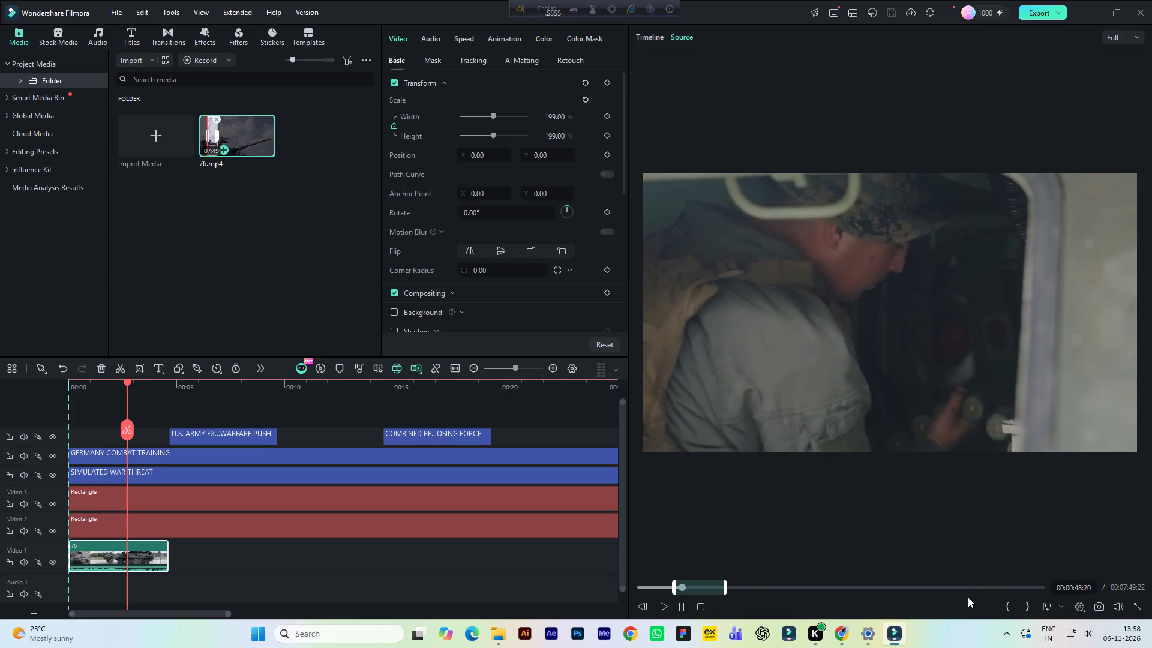
key("space")
key("space")
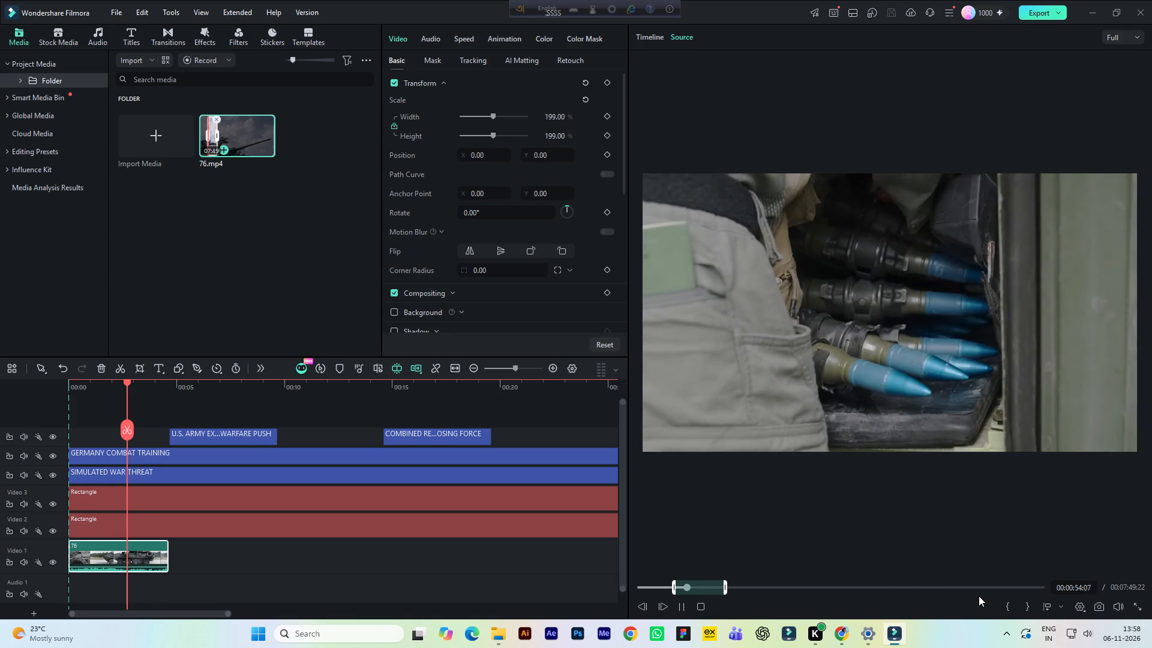
key("space")
key("space")
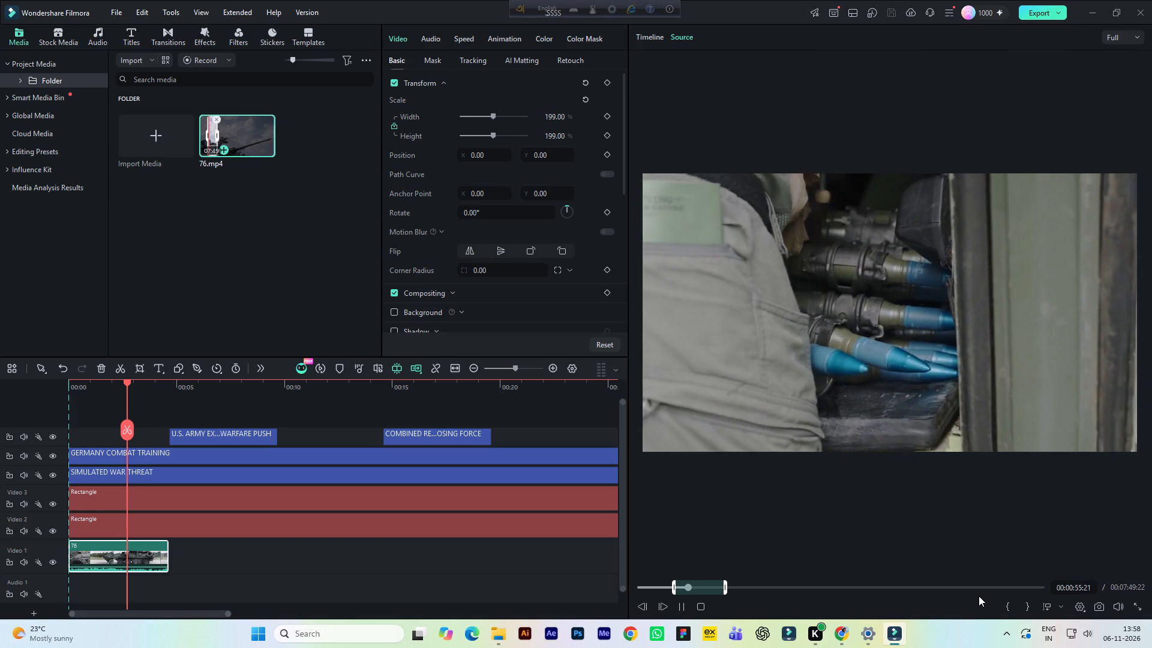
key("space")
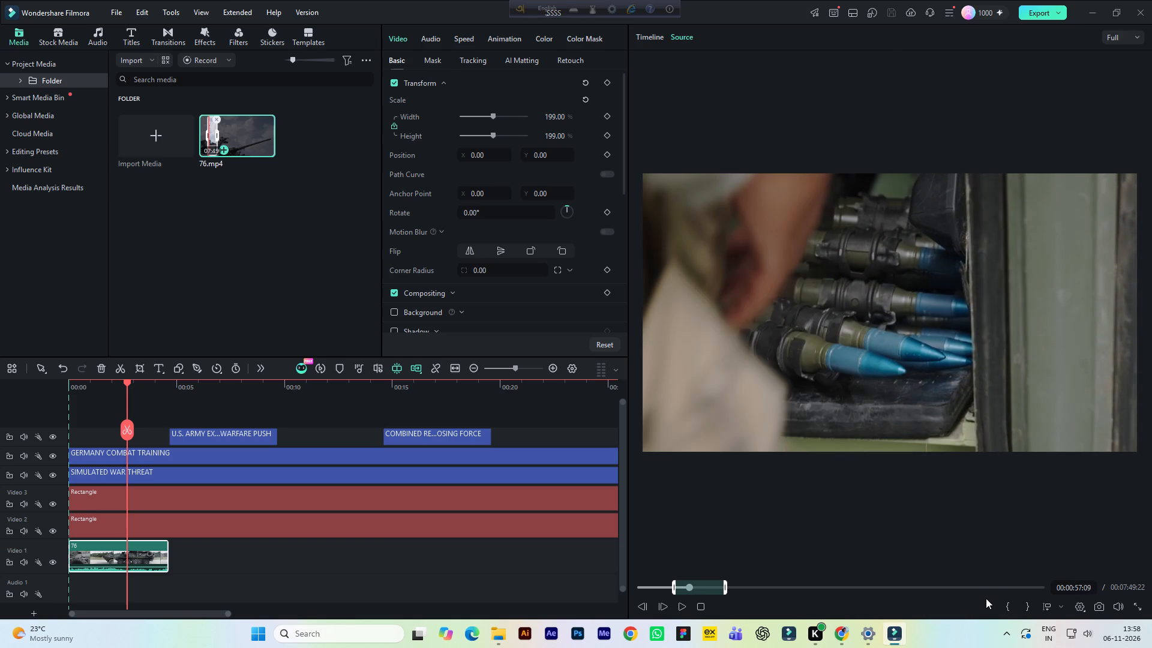
key("space")
key("space")
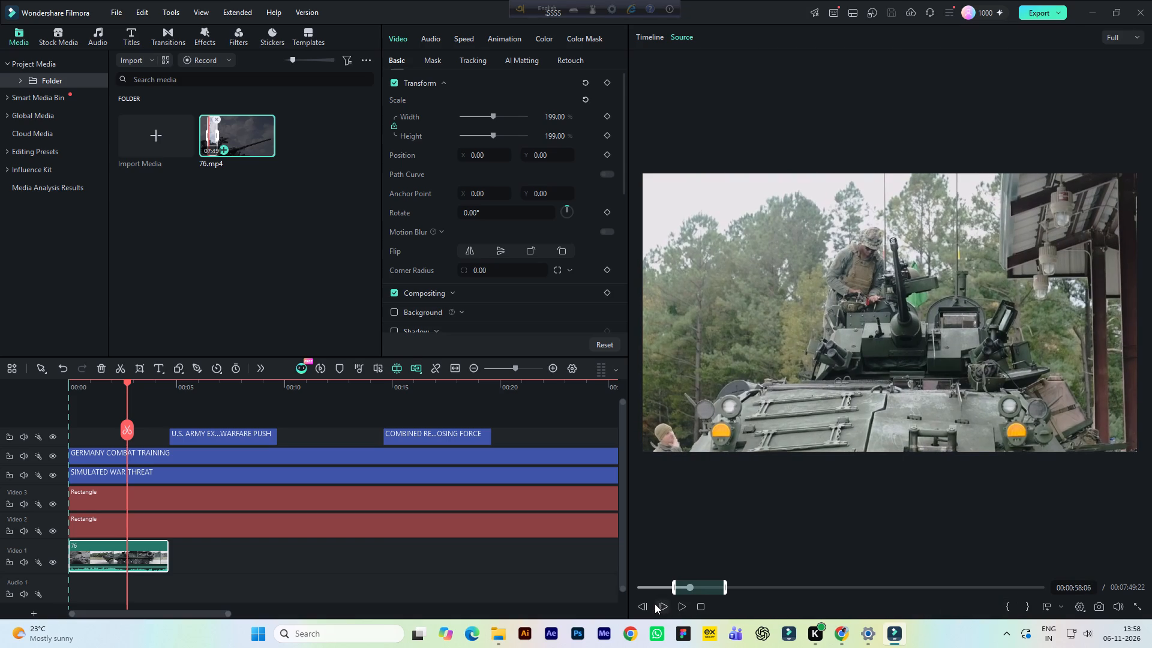
triple_click(644, 604)
triple_click(644, 604)
triple_click(644, 604)
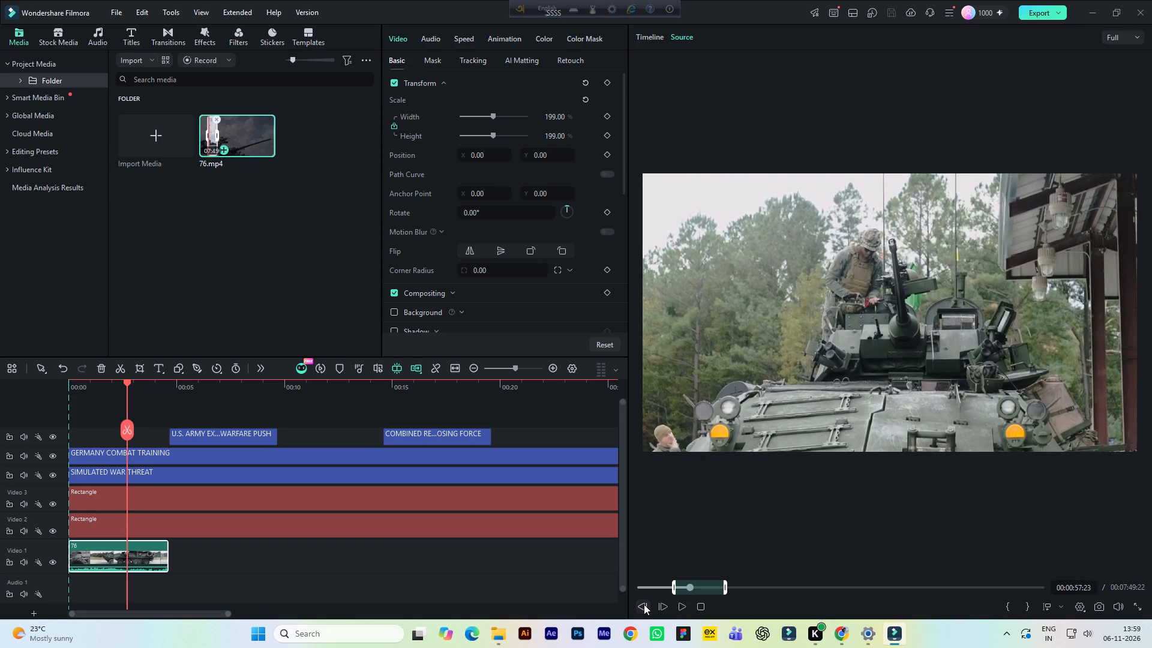
triple_click(644, 604)
double_click(644, 604)
triple_click(644, 604)
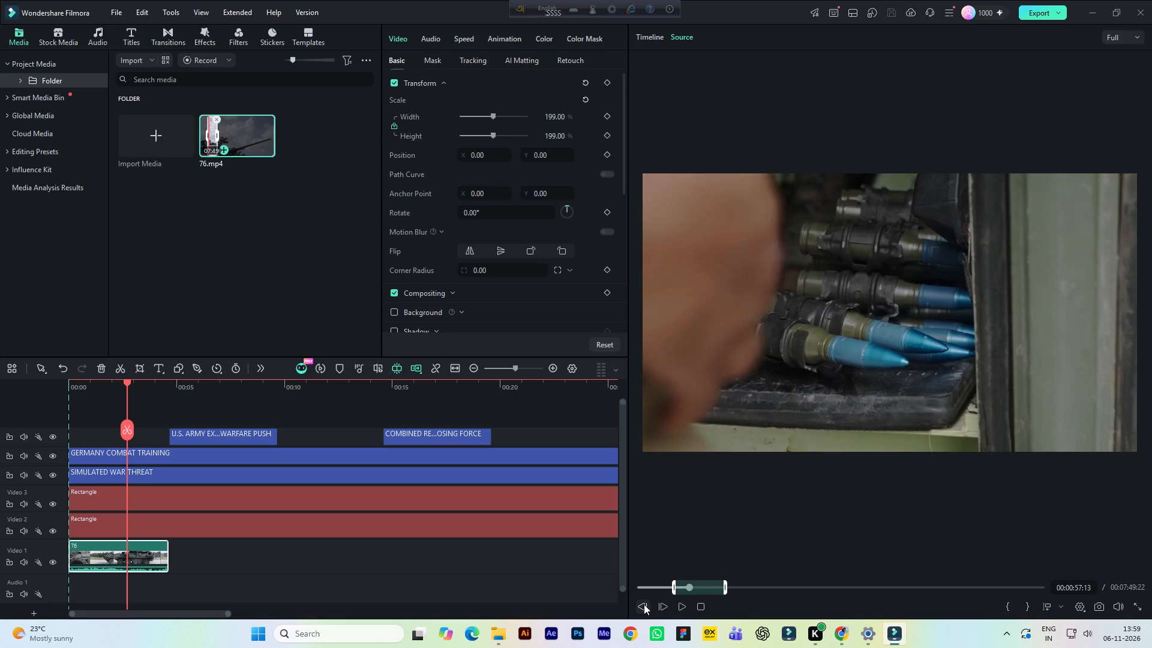
triple_click(644, 604)
triple_click(644, 604)
triple_click(644, 604)
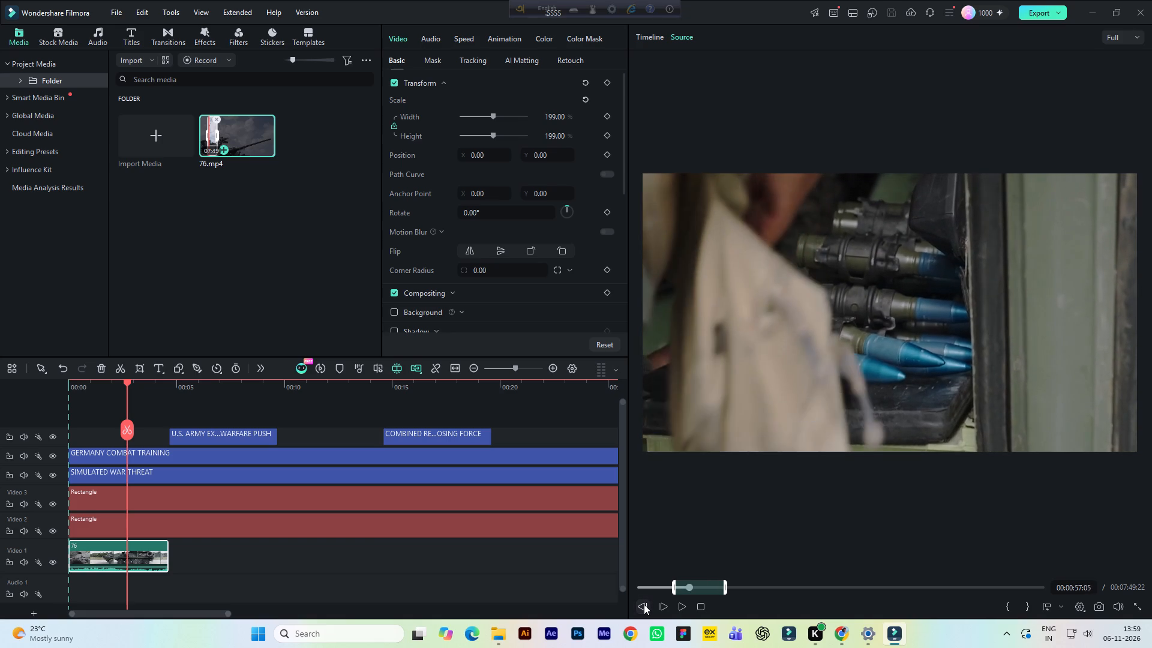
triple_click(644, 604)
triple_click(644, 604)
triple_click(644, 604)
triple_click(644, 604)
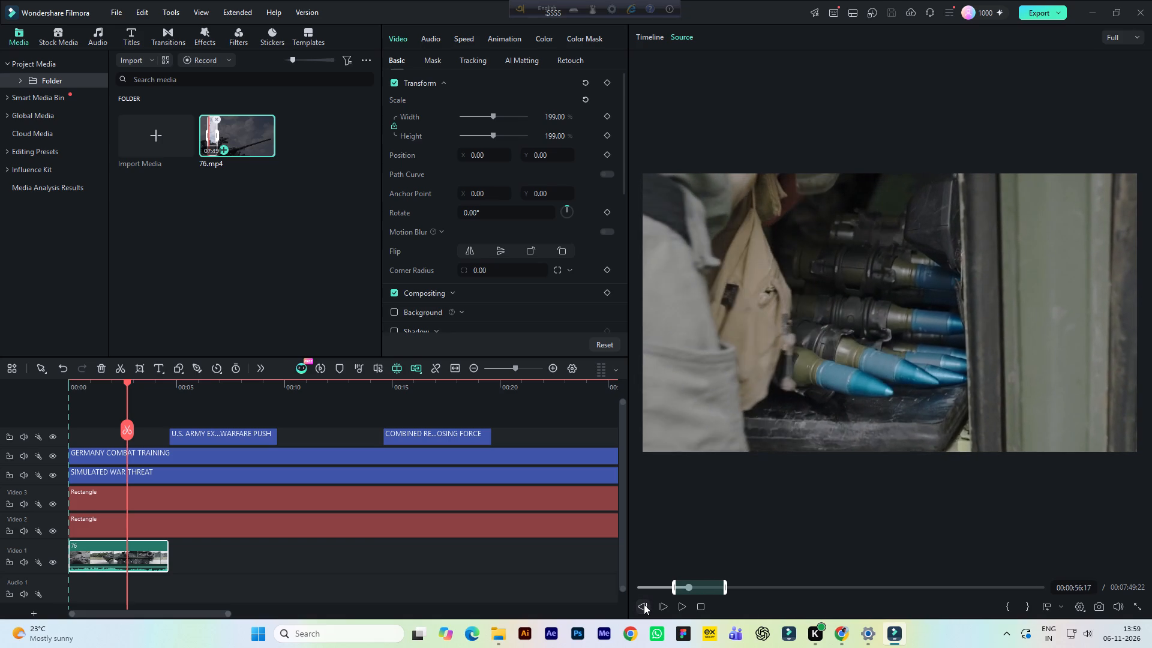
triple_click(643, 604)
triple_click(643, 604)
triple_click(643, 604)
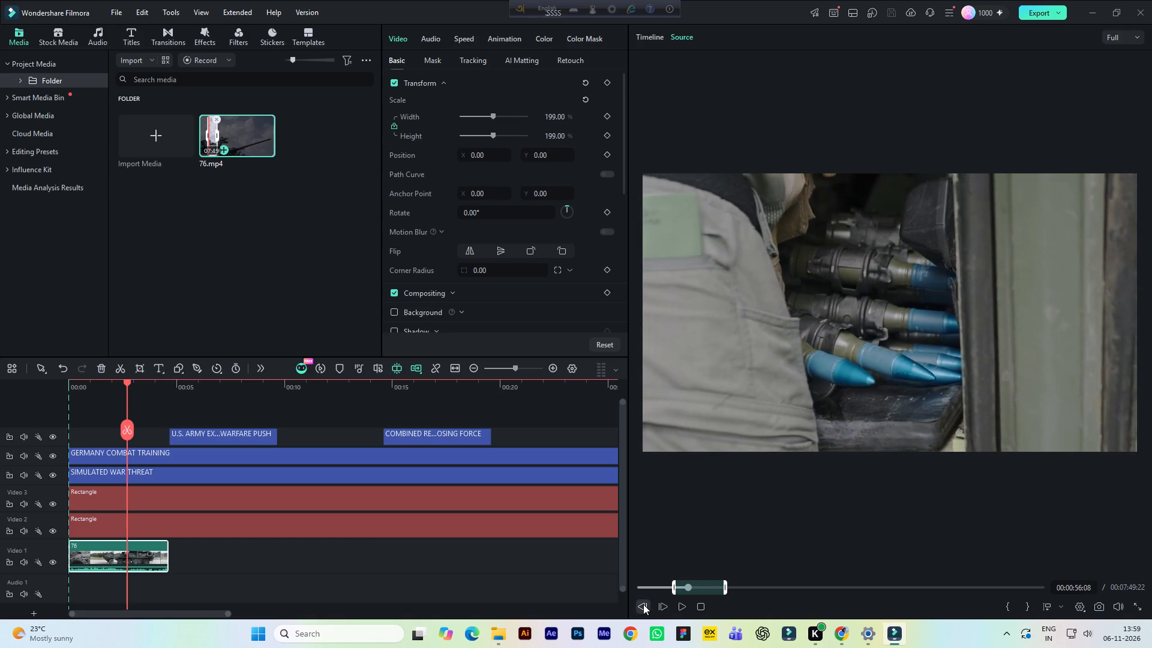
left_click(643, 604)
left_click(1024, 610)
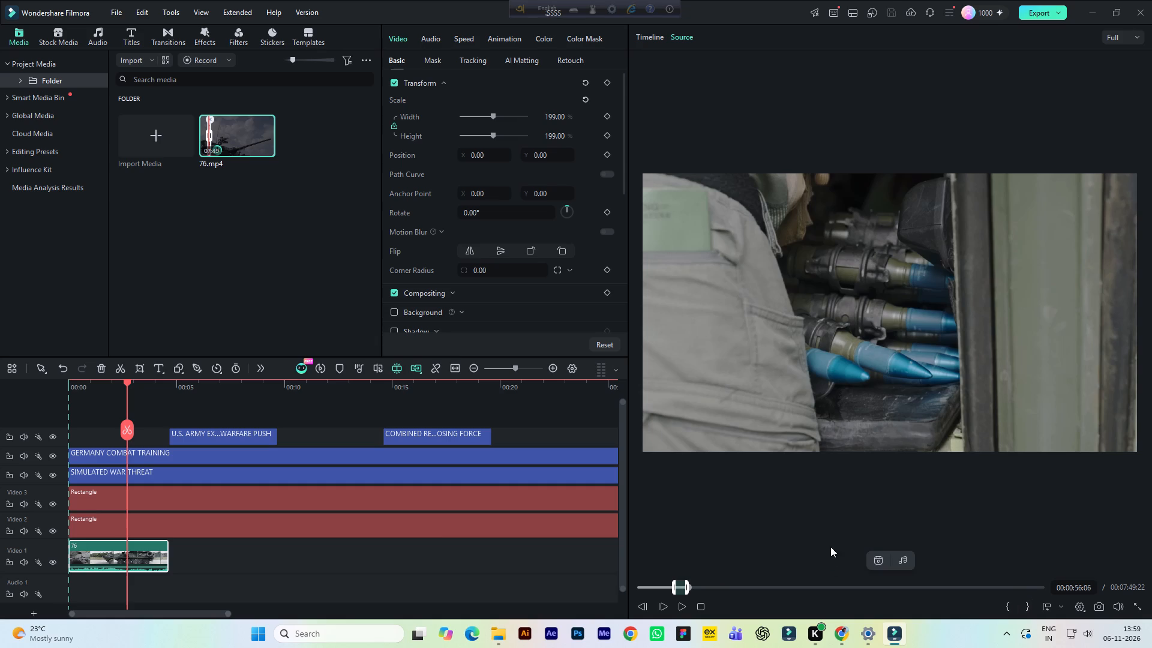
Place the marked 76.mp4 segment on Video 1 directly after the first clip, keeping the 1080x1920 25fps project settings, and save.
left_click_drag(814, 408, 273, 554)
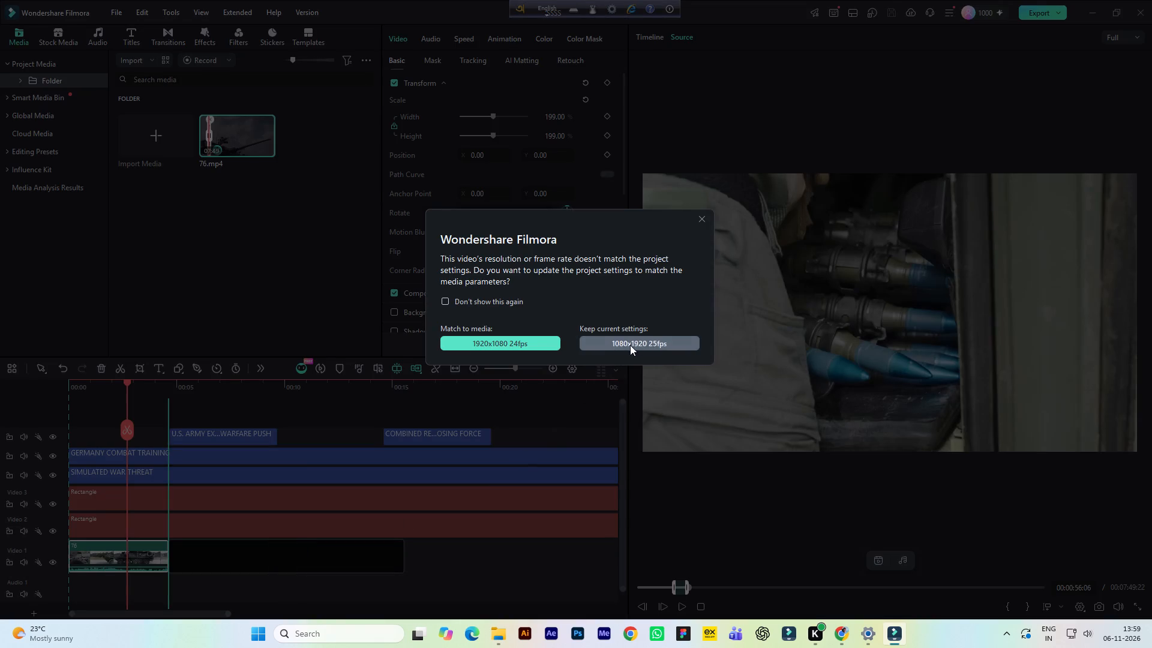
left_click(632, 344)
key("space")
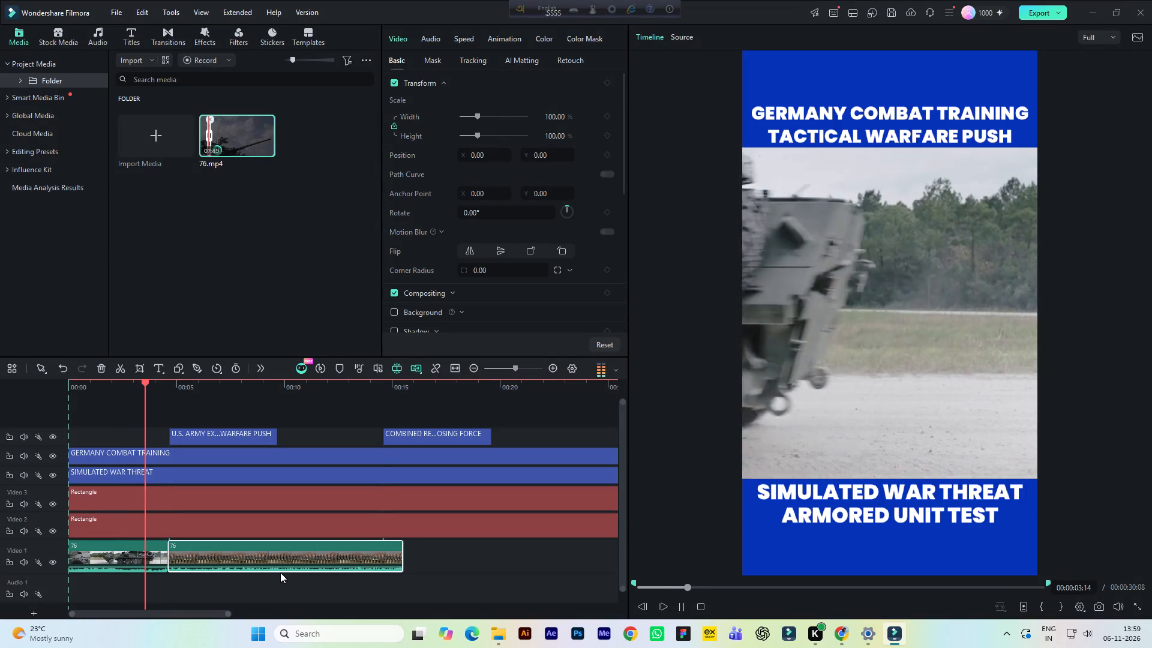
key("ctrl+s")
Split the second 76 clip on Video 1 at 00:00:13:19, delete the piece after the cut and save the project.
key("space")
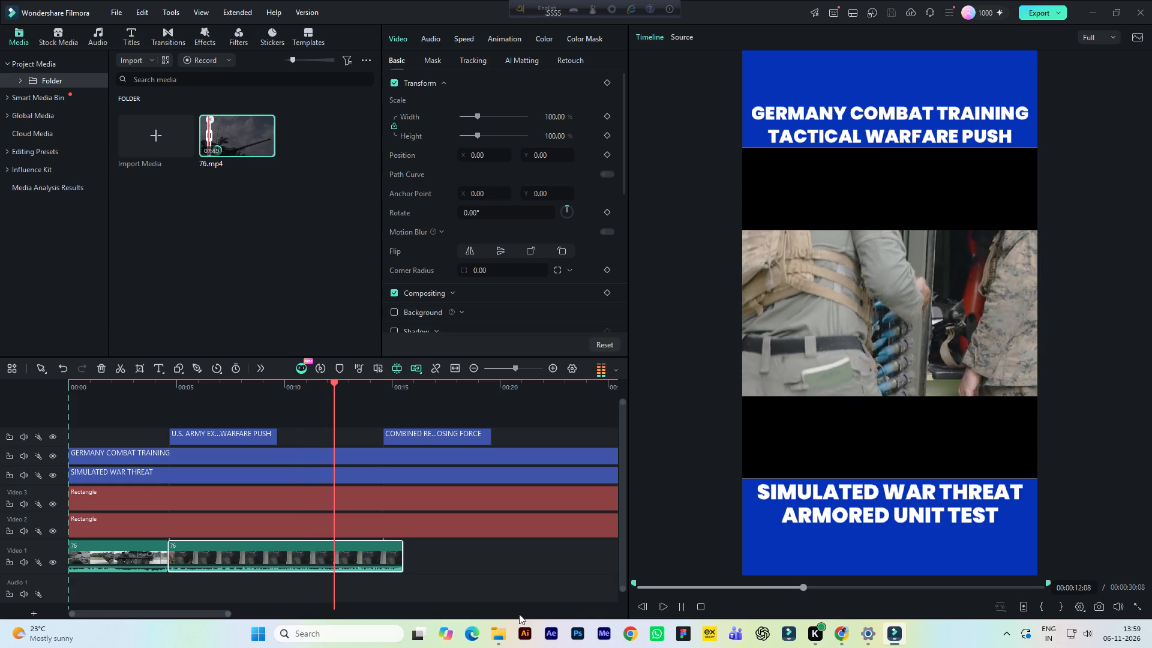
key("space")
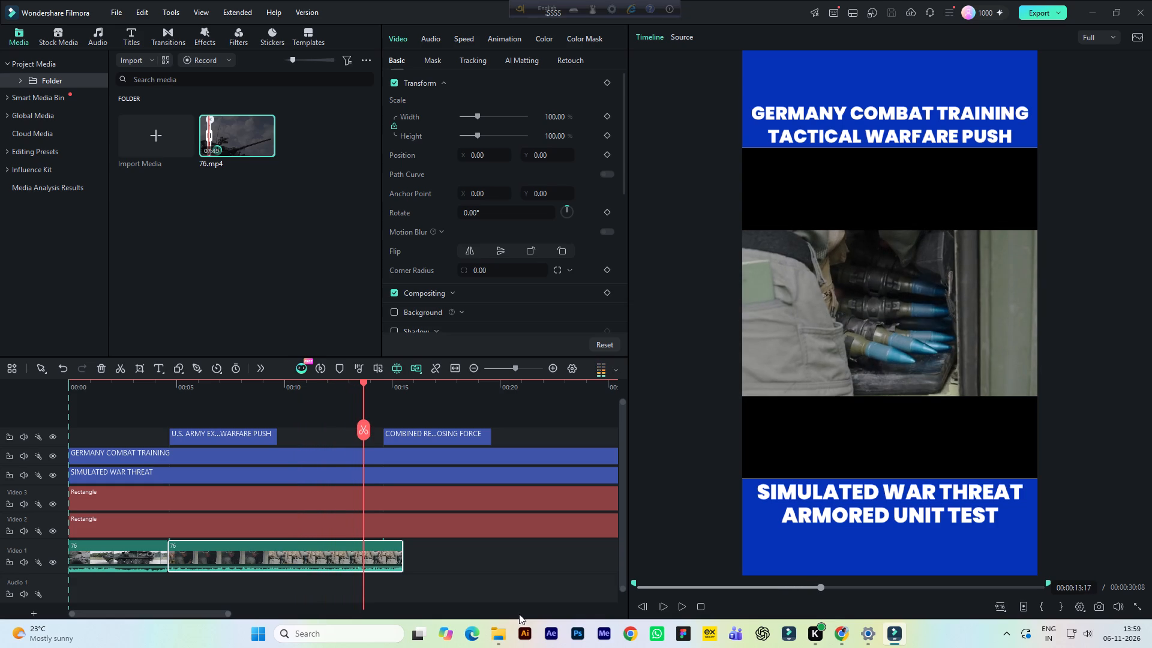
left_click(361, 380)
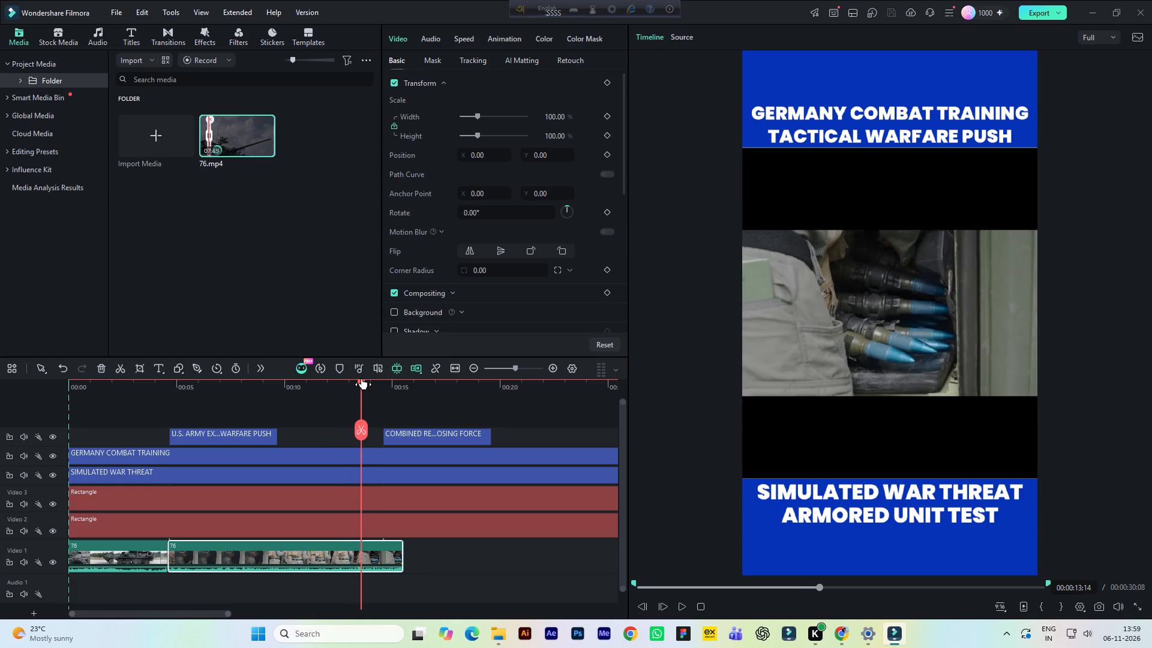
left_click(365, 547)
left_click(364, 427)
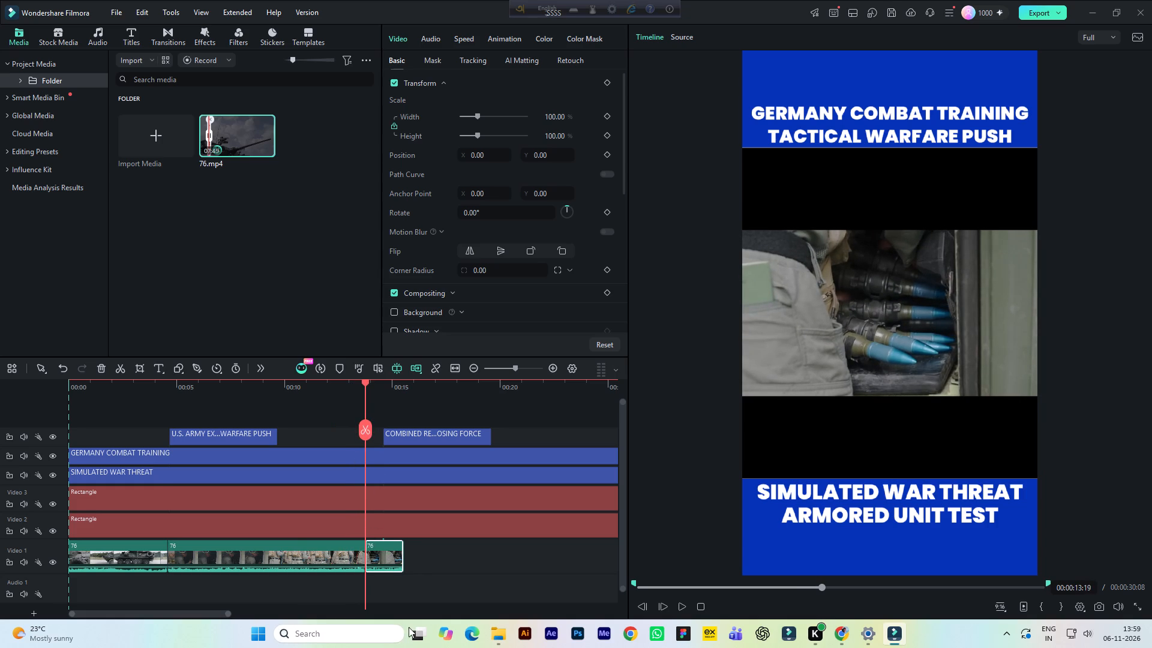
left_click(394, 562)
key("Delete")
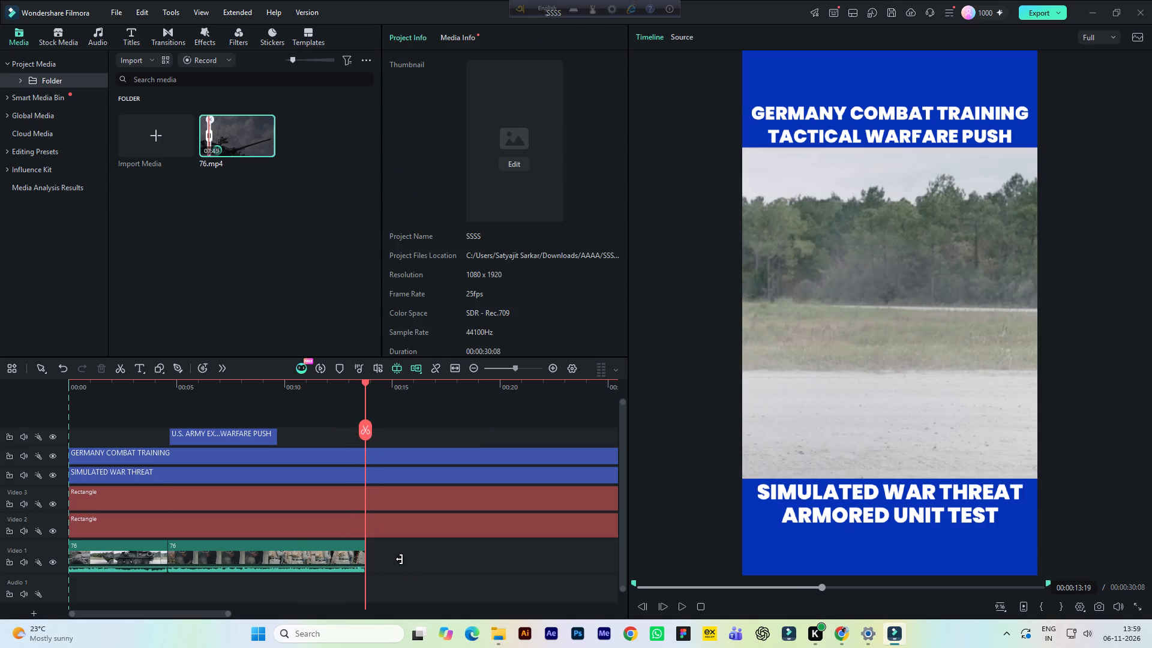
key("ctrl+s")
Scale the second 76 clip to 199% in width and height, save the project and briefly preview the clip.
left_click(226, 392)
left_click(309, 550)
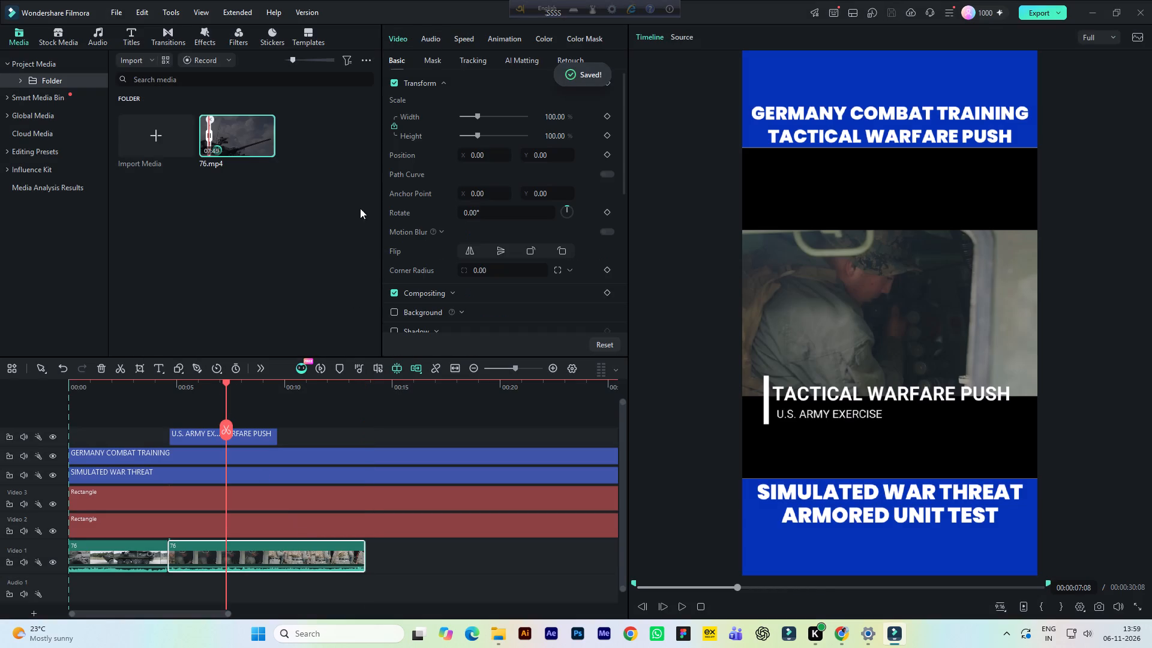
left_click(545, 118)
type("199")
key("Return")
key("ctrl+s")
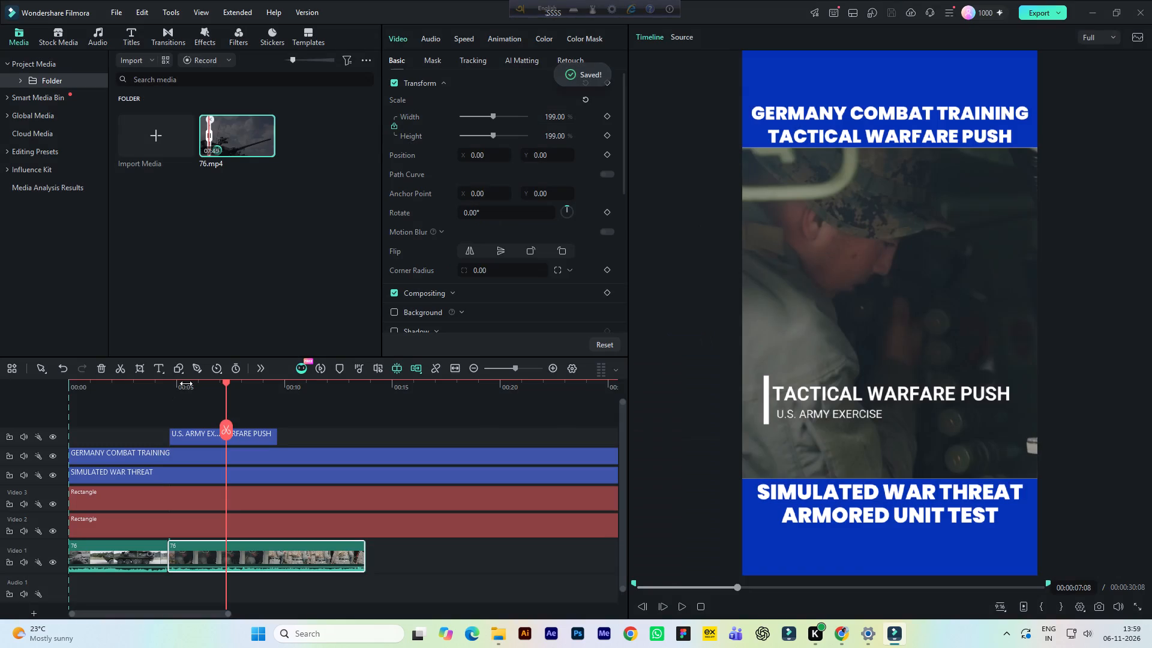
left_click(185, 387)
key("space")
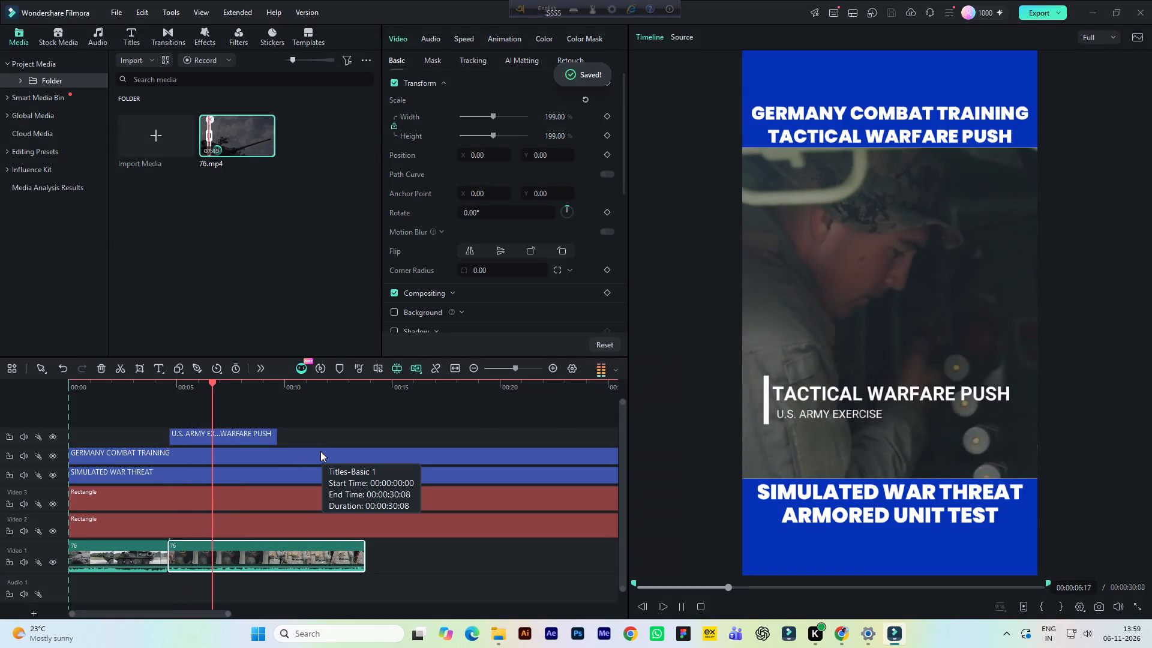
key("space")
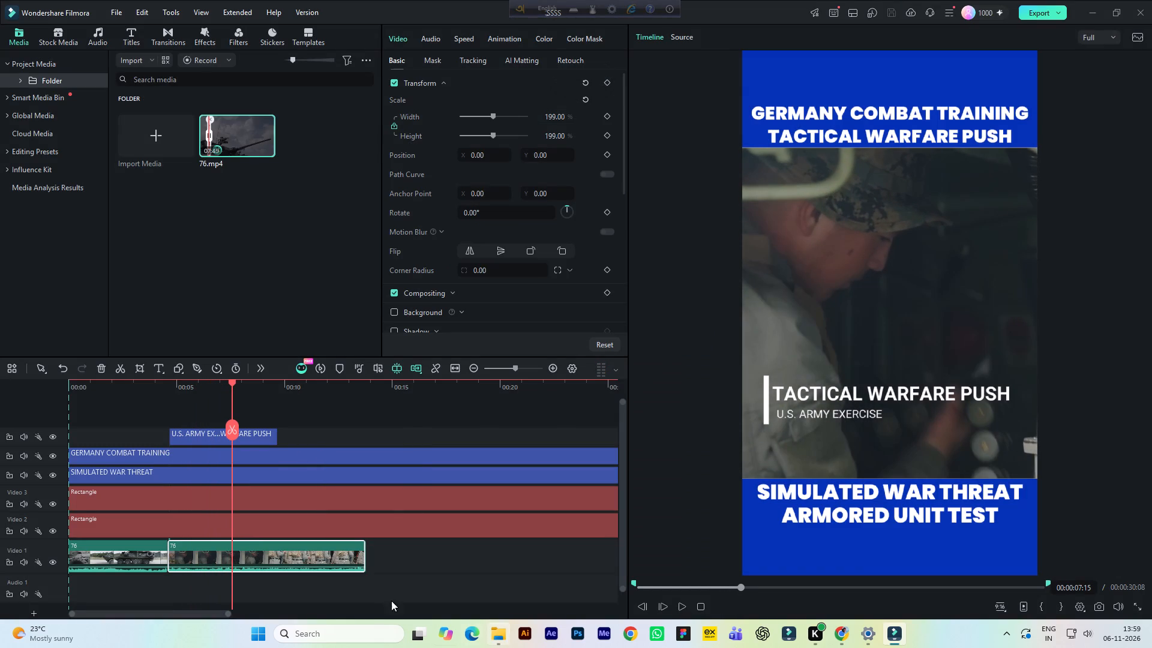
Set the second 76 clip's uniform speed to 1.97, save, and preview the sequence from the start through the sped-up clip.
left_click(316, 554)
left_click(470, 41)
left_click(565, 89)
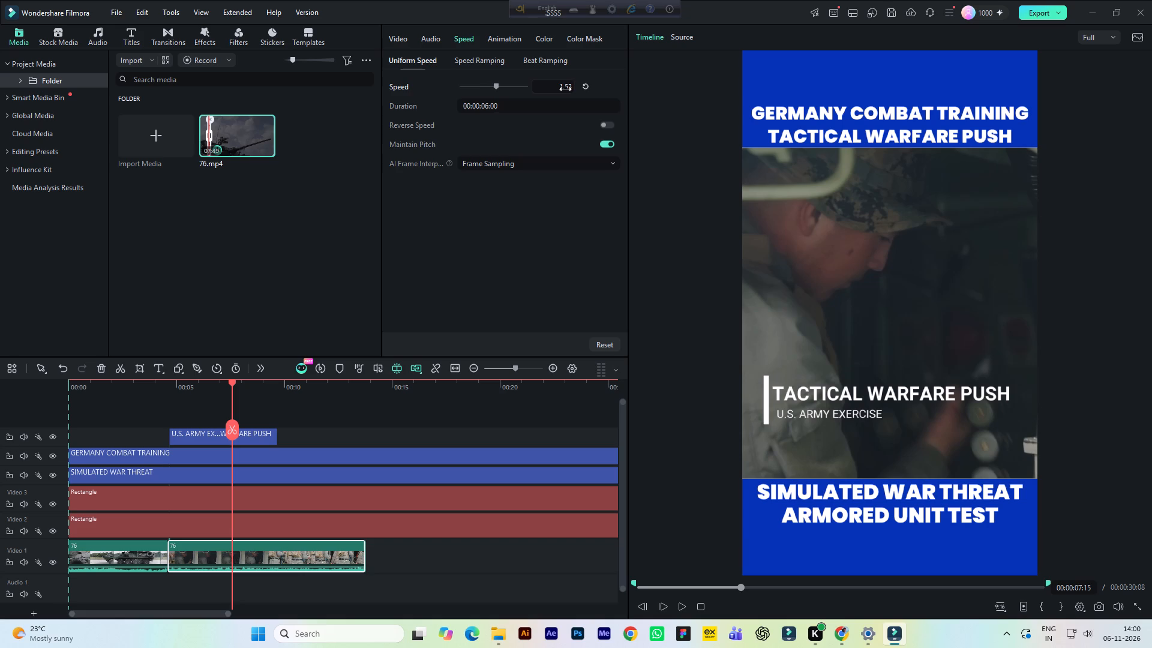
left_click(560, 89)
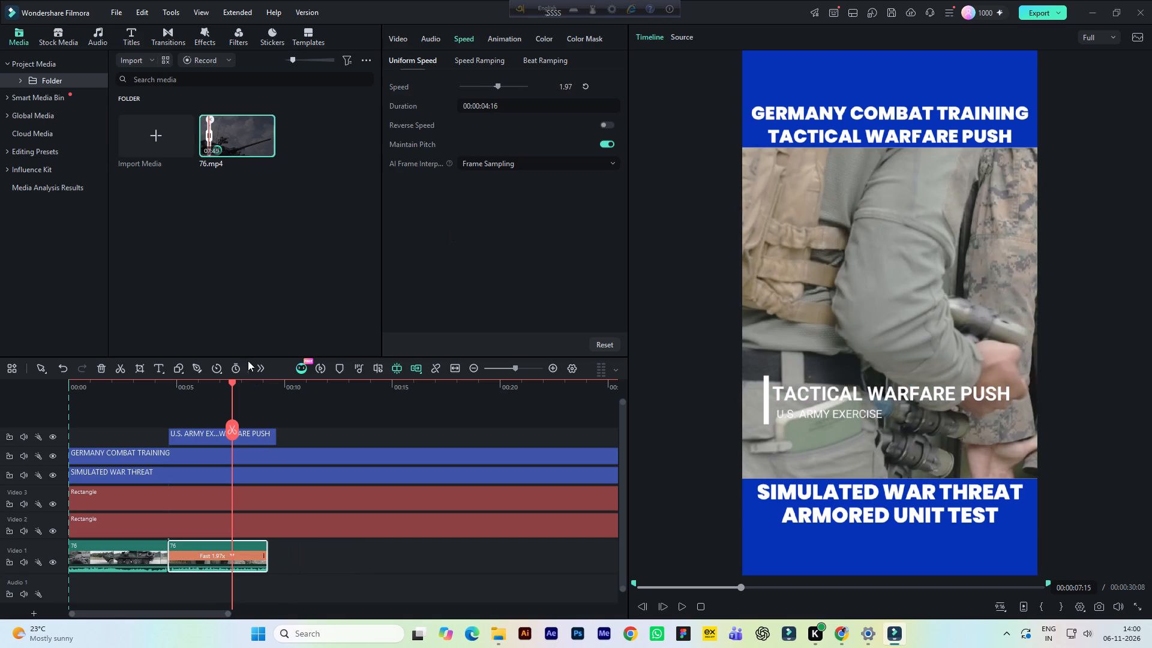
key("ctrl+s")
left_click(103, 394)
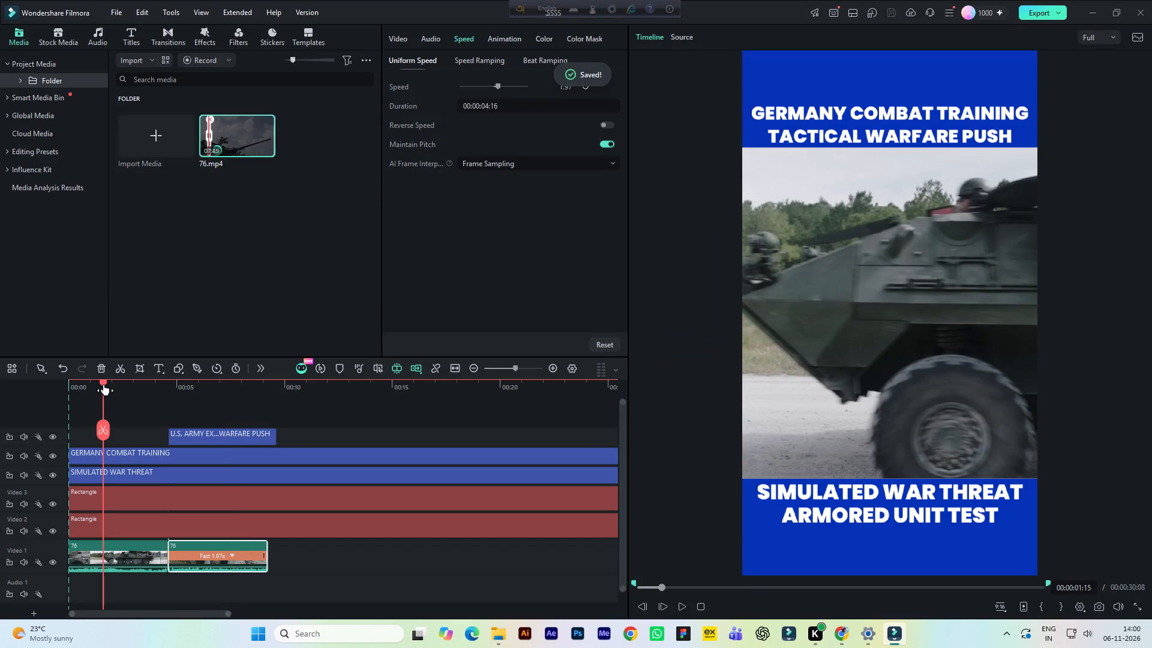
left_click_drag(104, 384, 64, 395)
key("space")
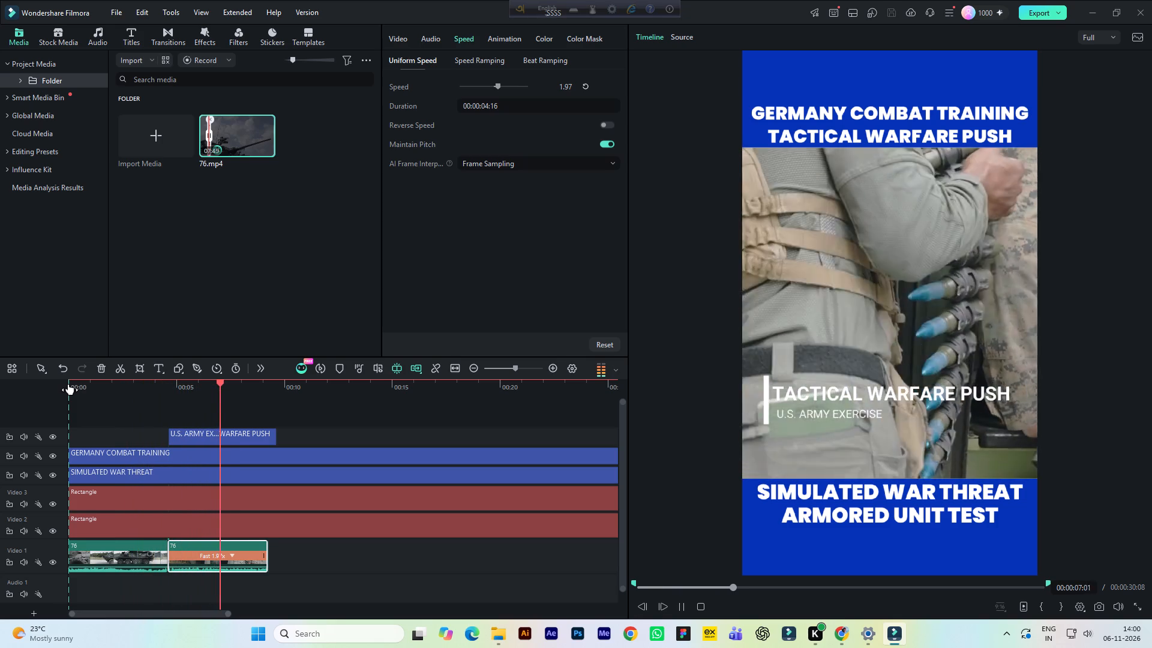
key("space")
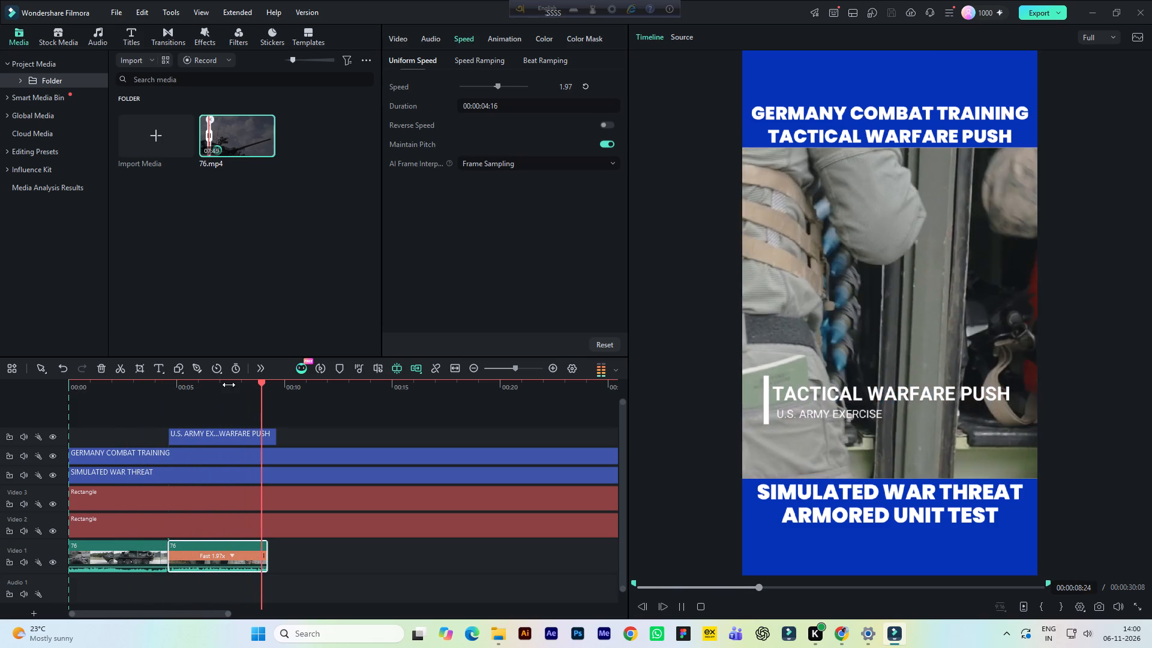
key("ctrl+s")
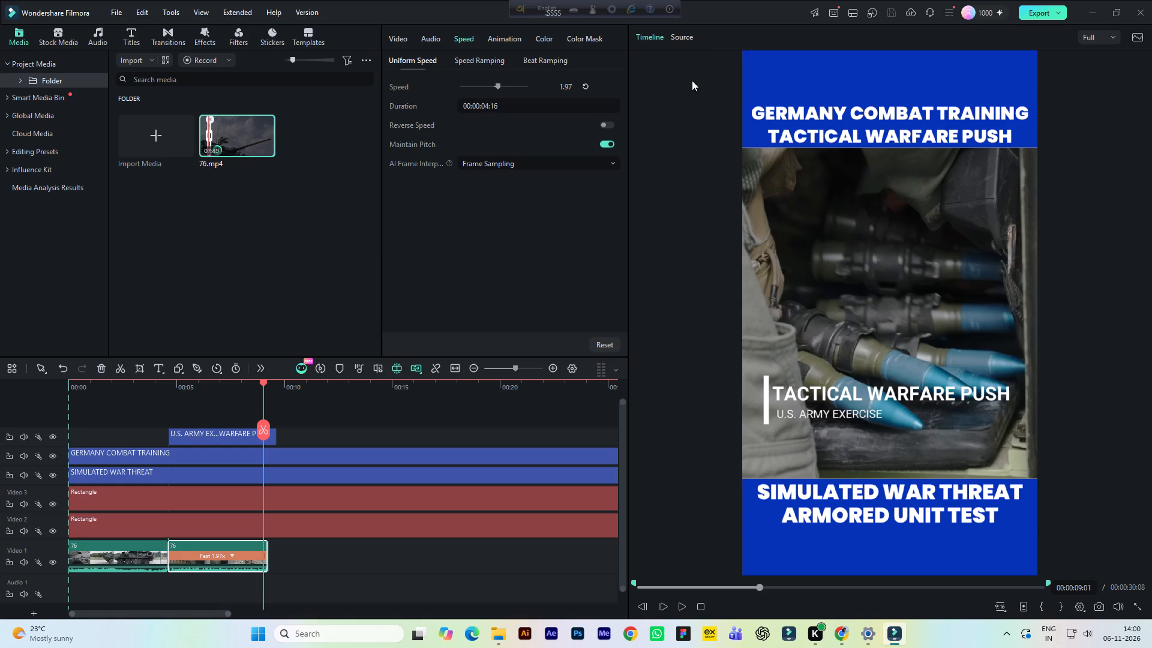
Scan the 76.mp4 source footage from about 00:00:58 to 00:02:09 to find the next military shot.
left_click(686, 34)
key("space")
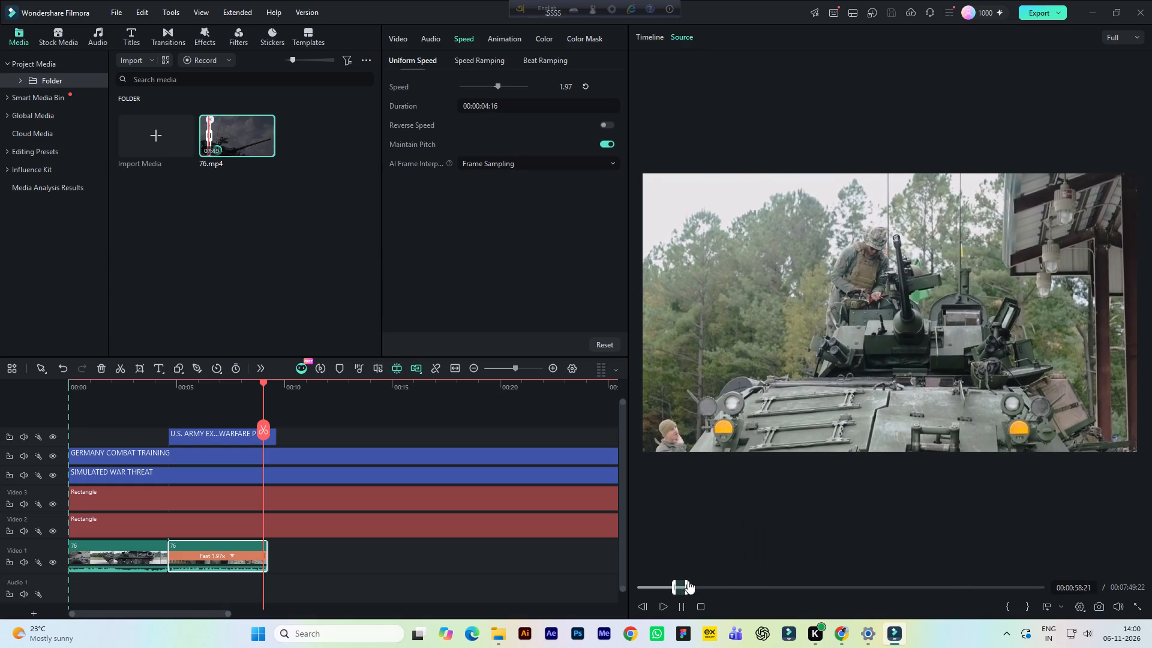
left_click(697, 587)
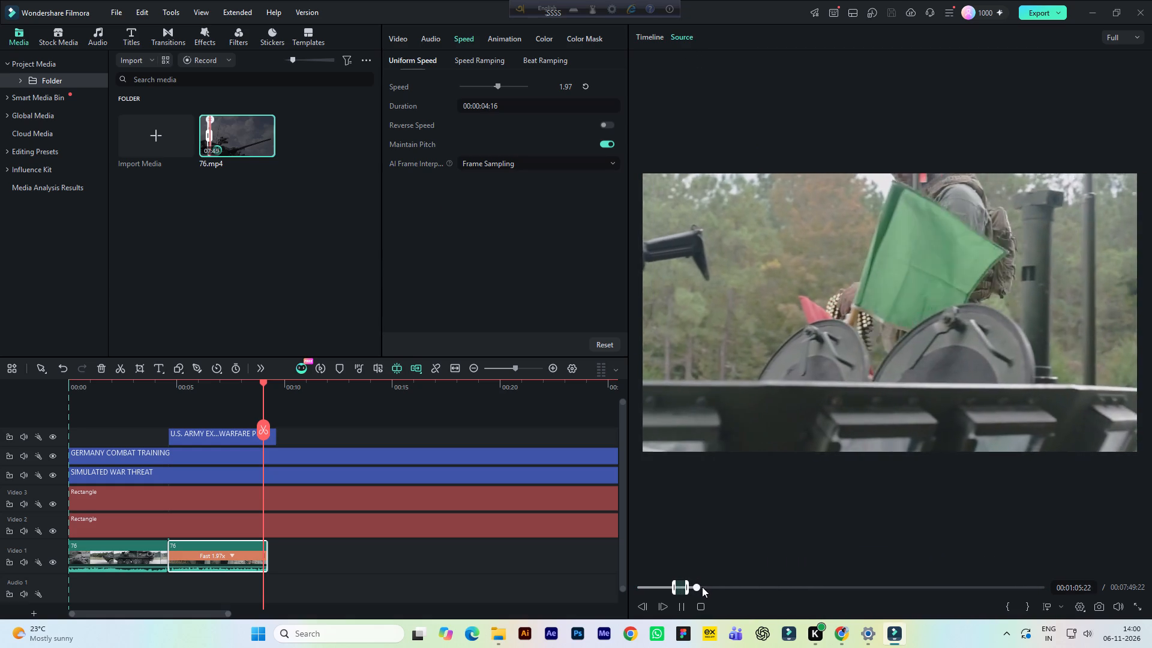
left_click(702, 587)
left_click(707, 586)
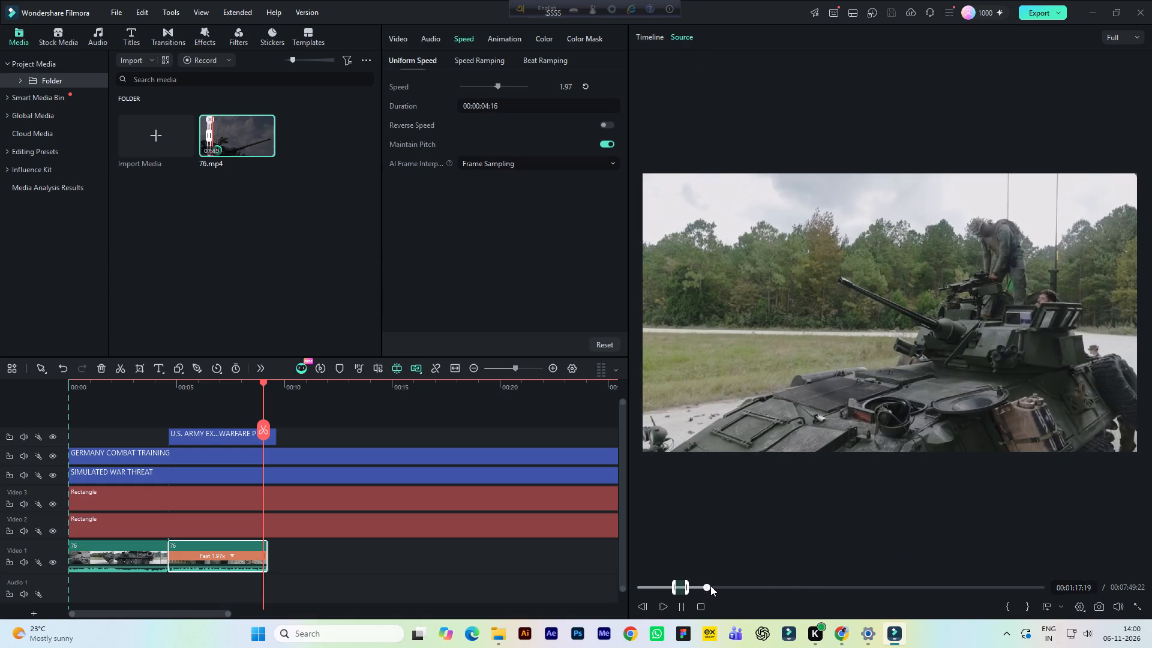
left_click(713, 586)
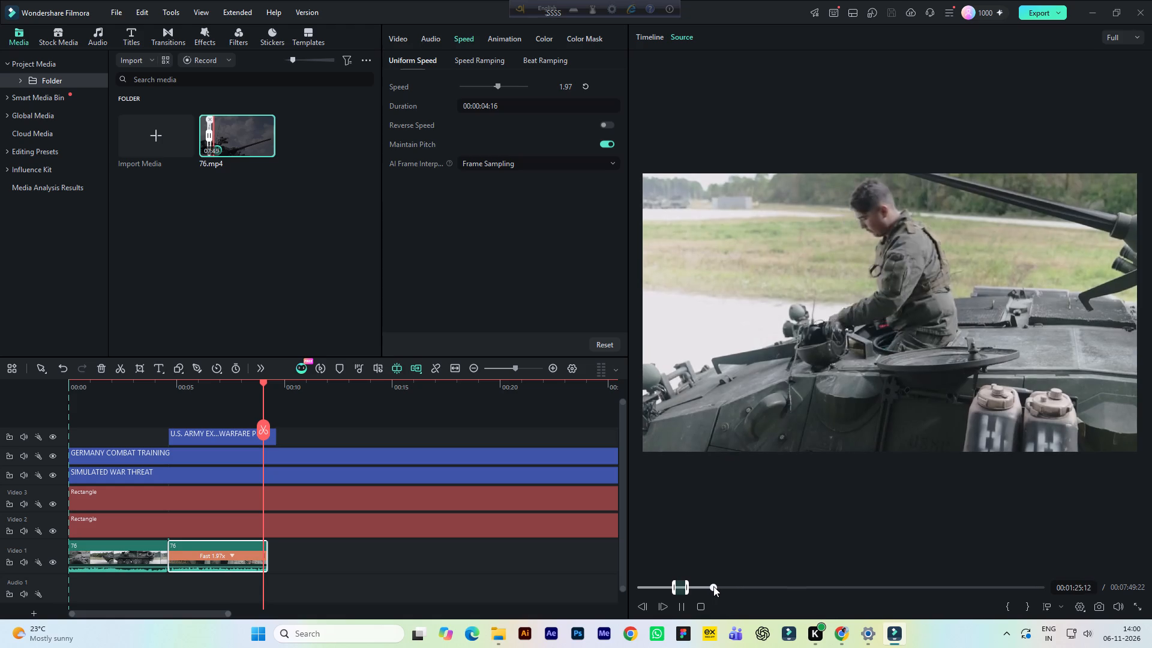
left_click(720, 586)
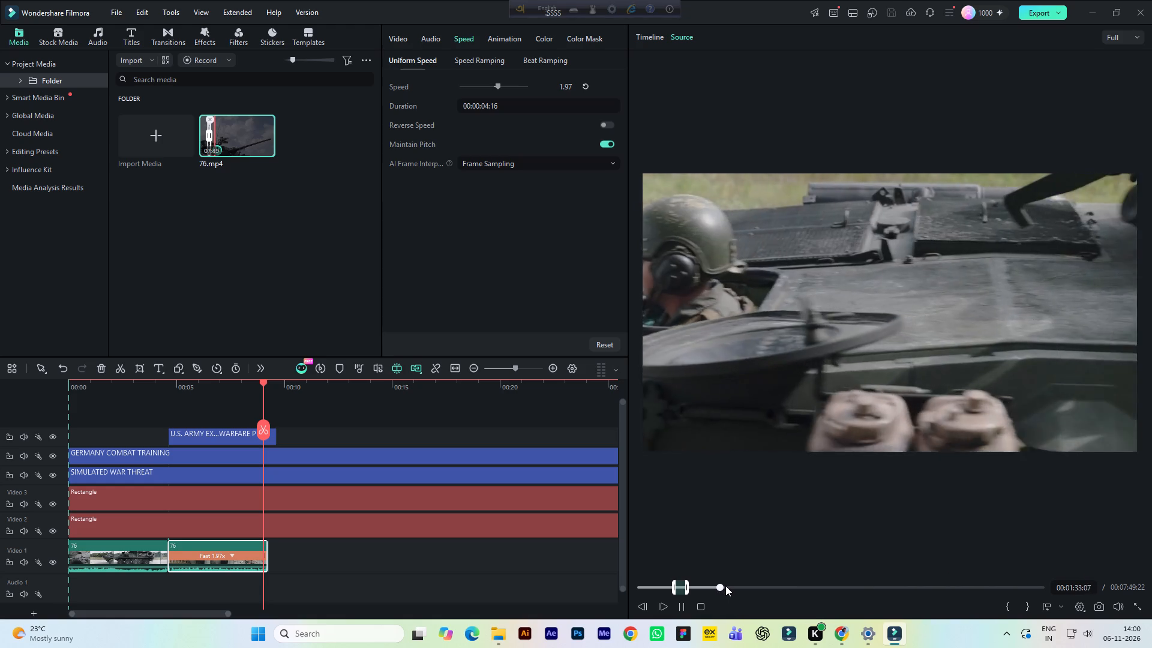
left_click(727, 586)
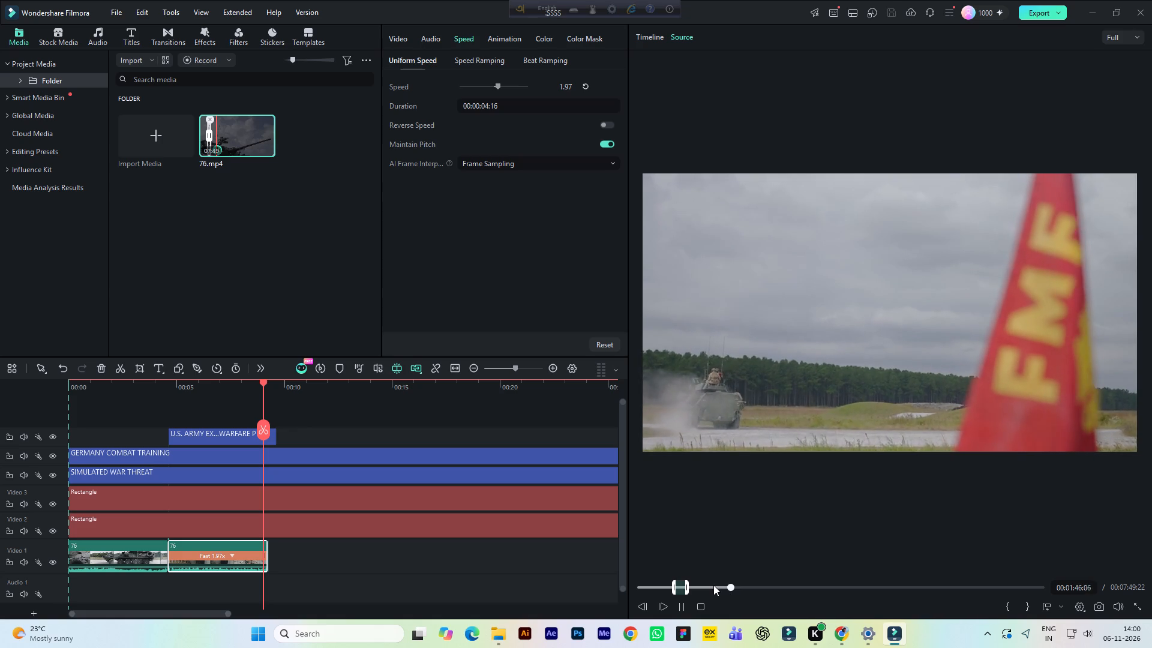
left_click(737, 588)
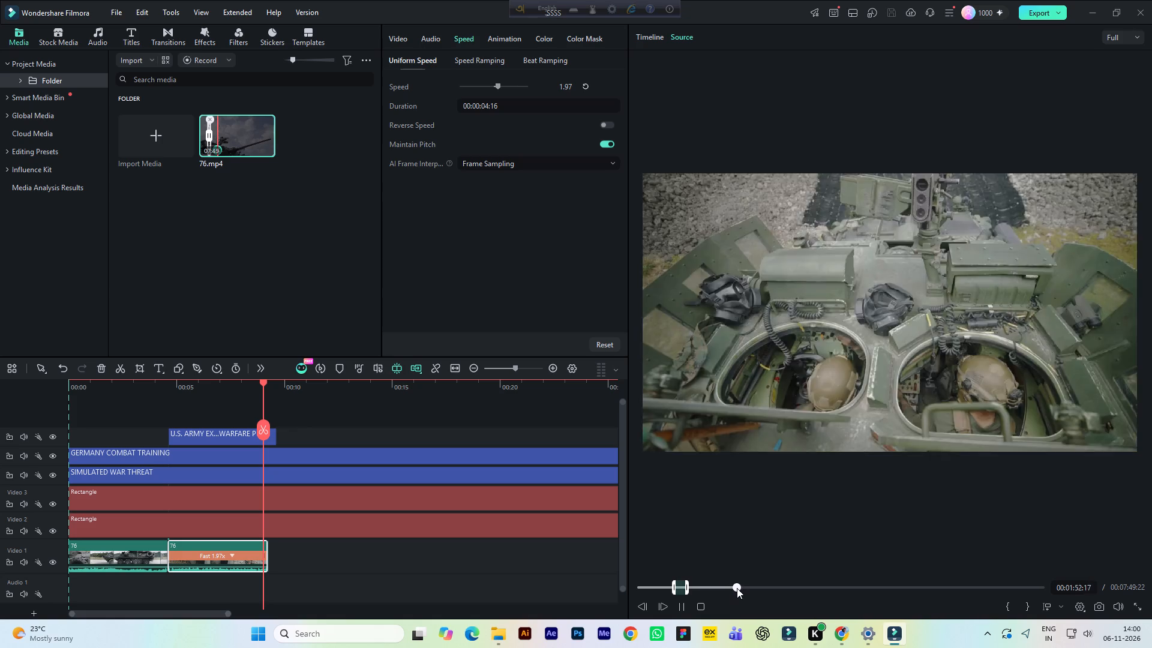
left_click(743, 586)
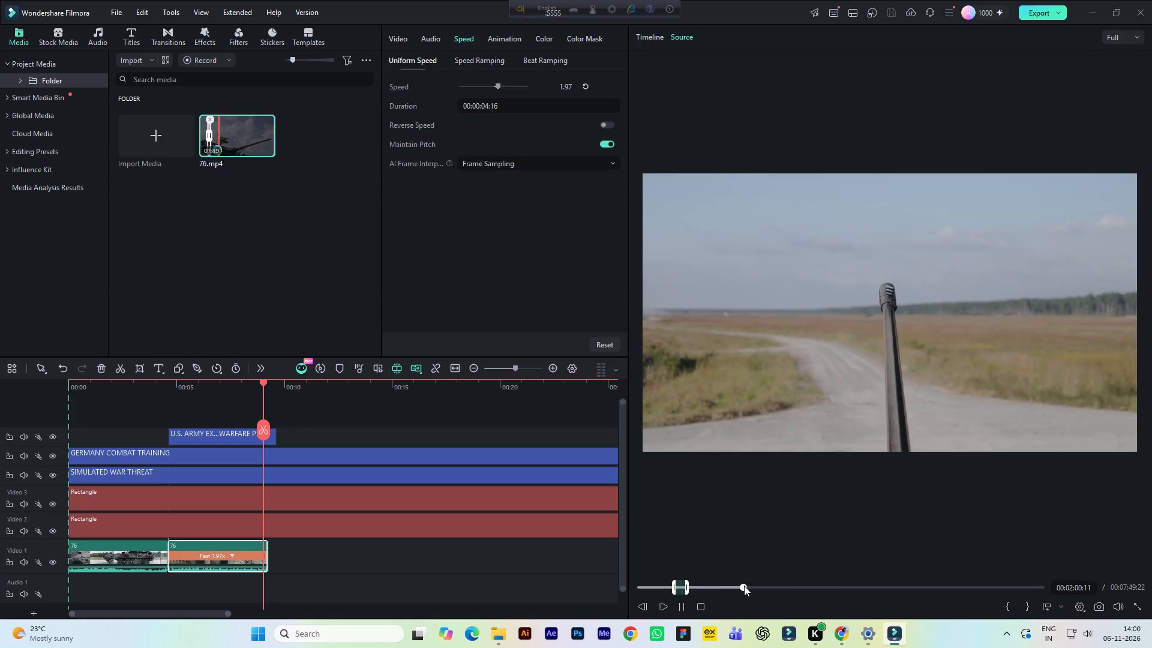
left_click(748, 586)
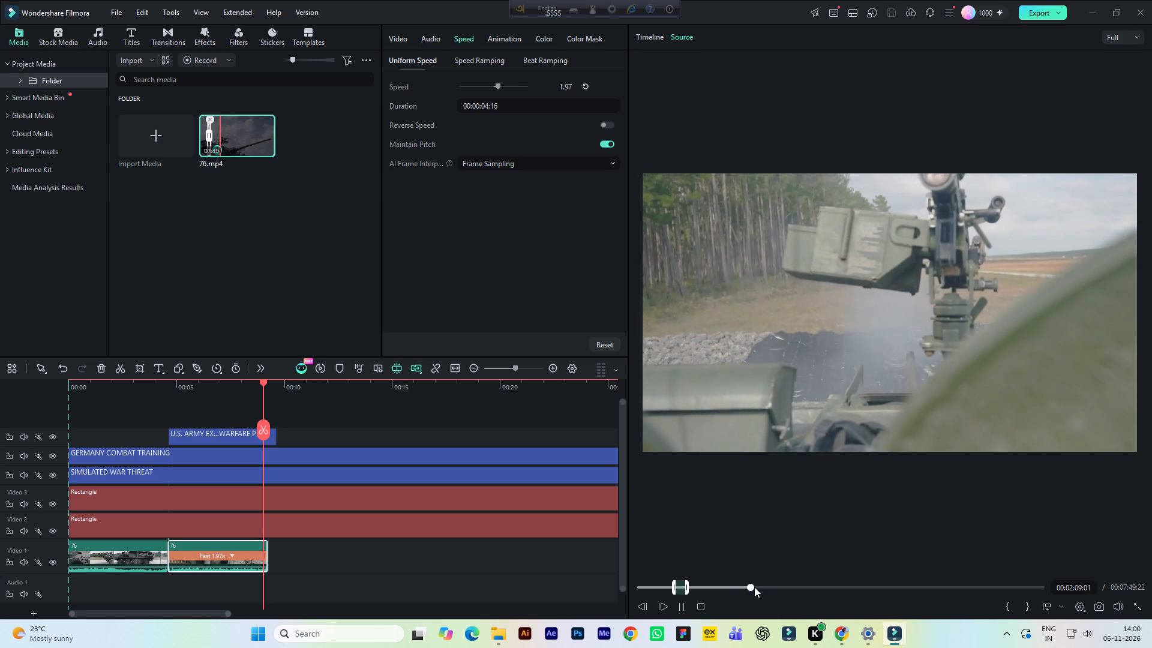
left_click(747, 587)
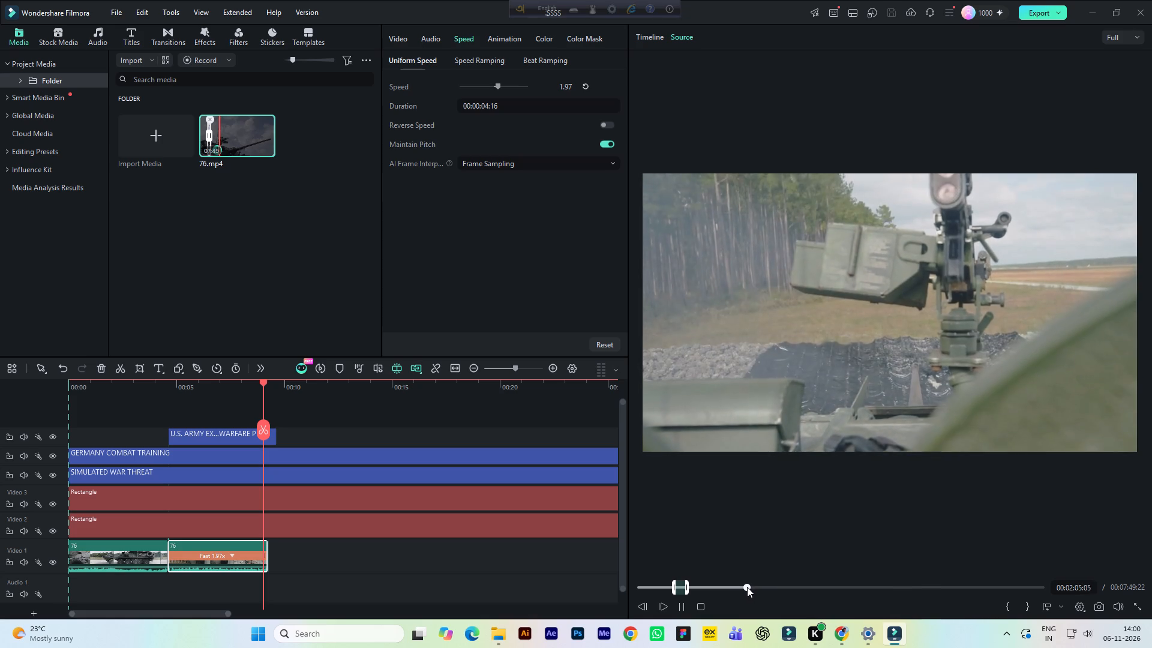
left_click(743, 587)
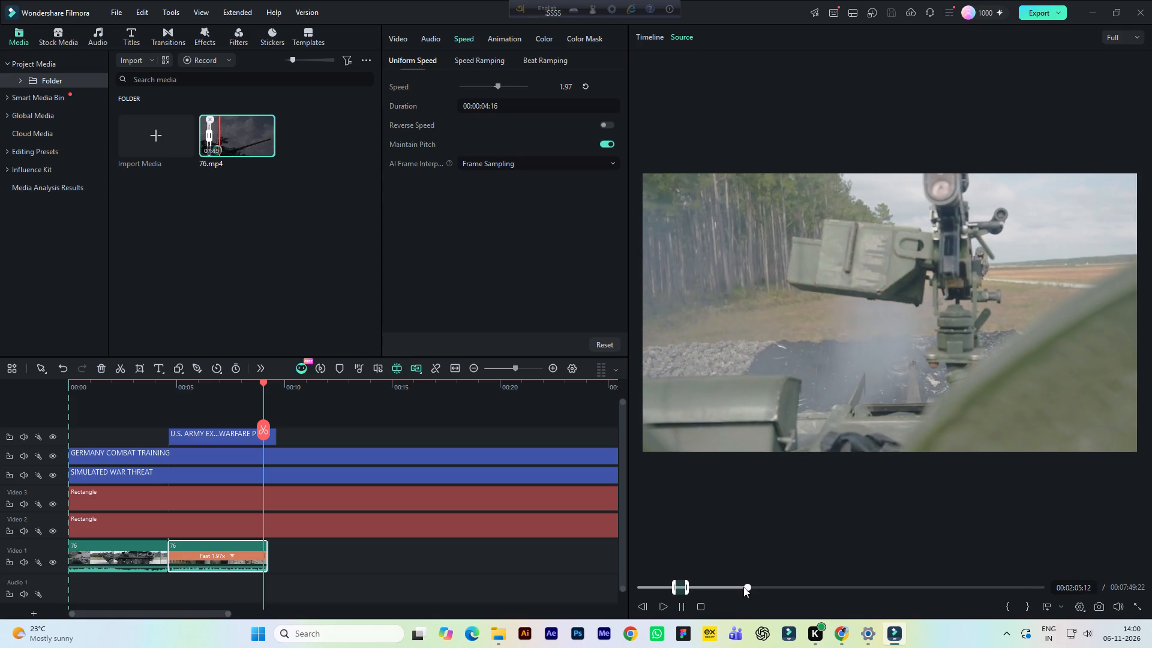
left_click(743, 587)
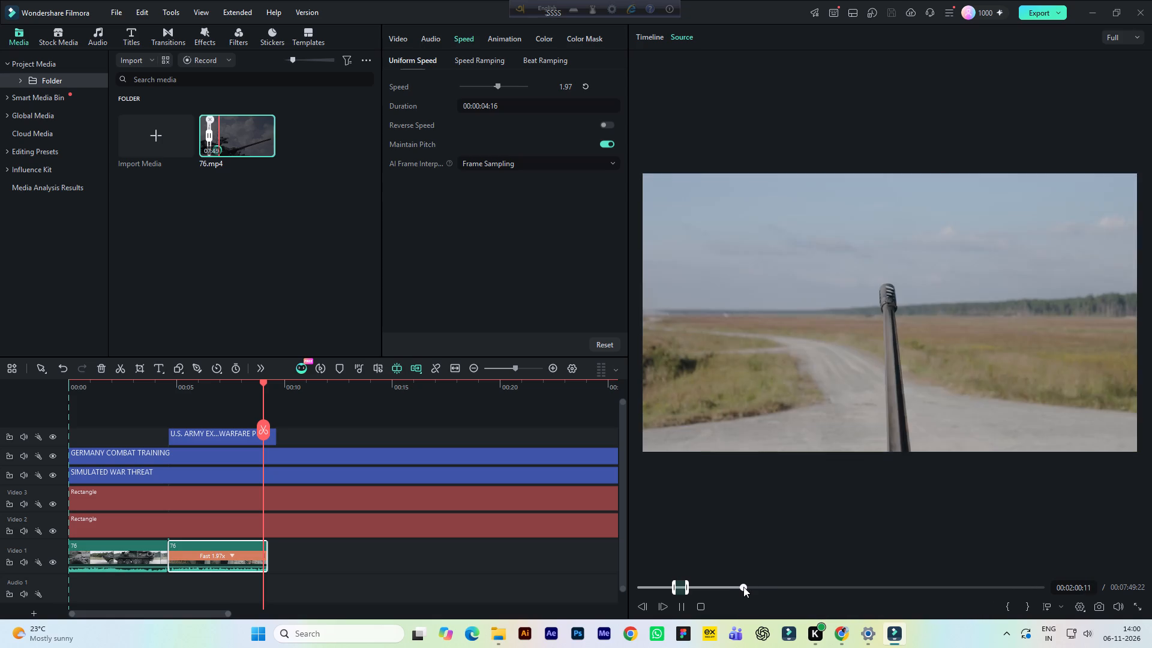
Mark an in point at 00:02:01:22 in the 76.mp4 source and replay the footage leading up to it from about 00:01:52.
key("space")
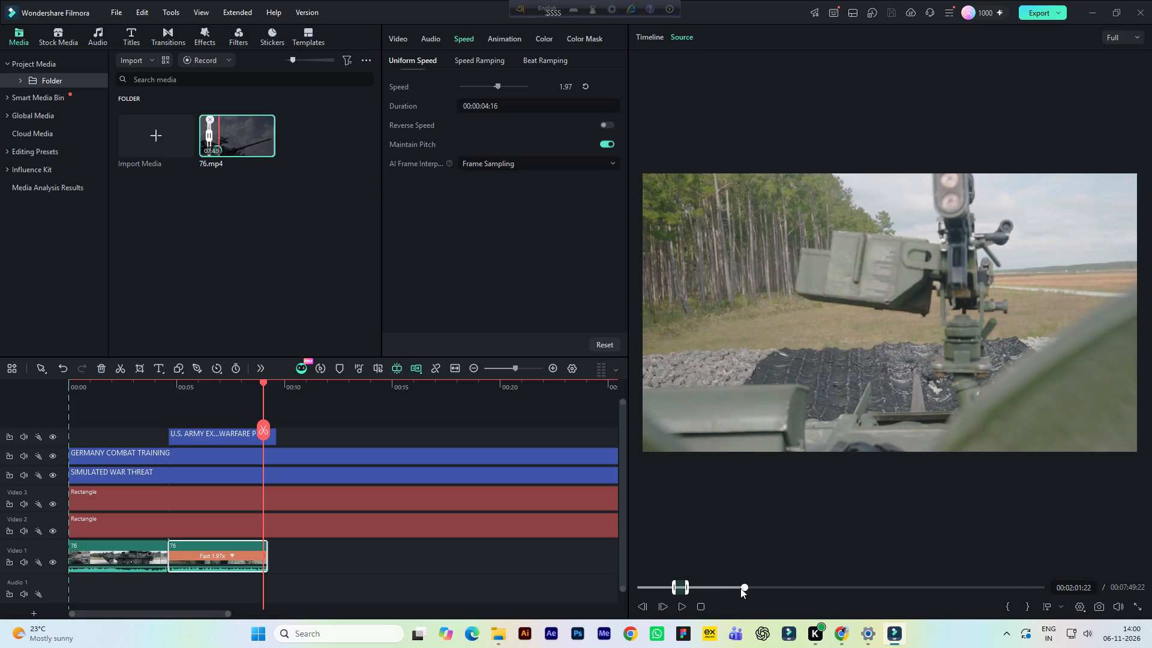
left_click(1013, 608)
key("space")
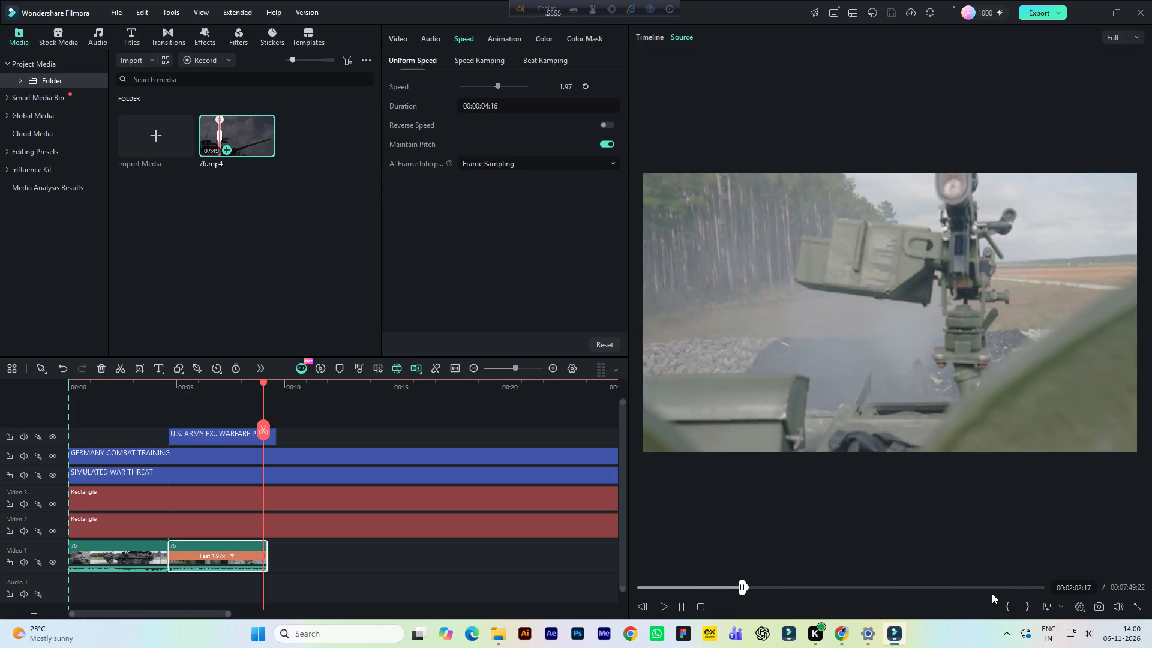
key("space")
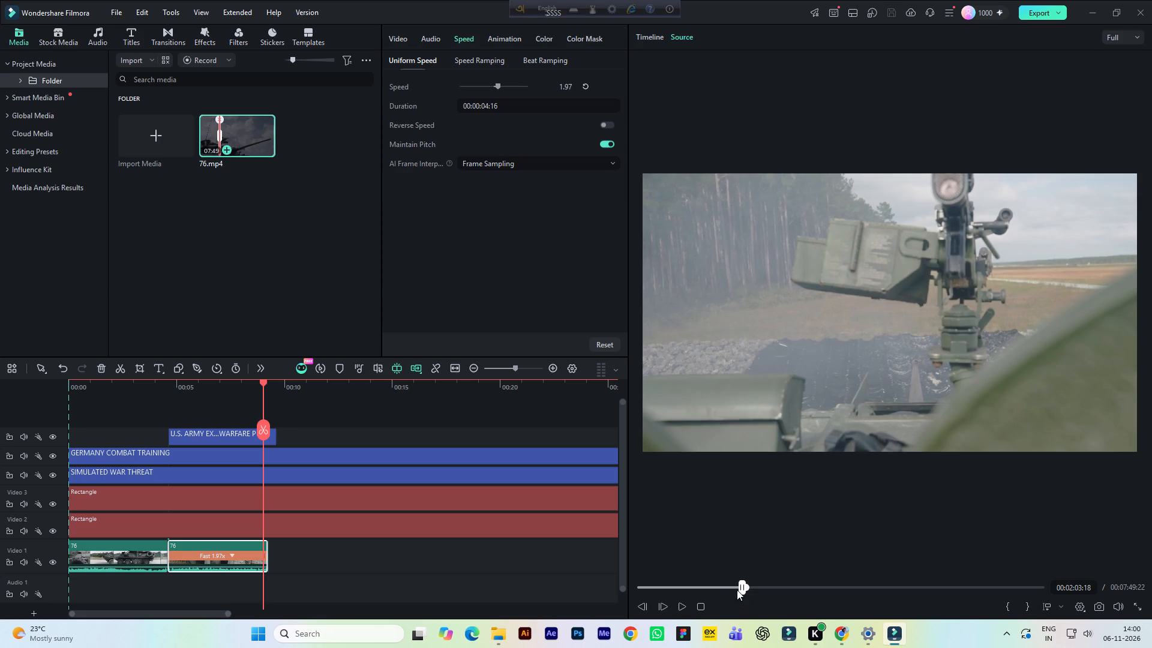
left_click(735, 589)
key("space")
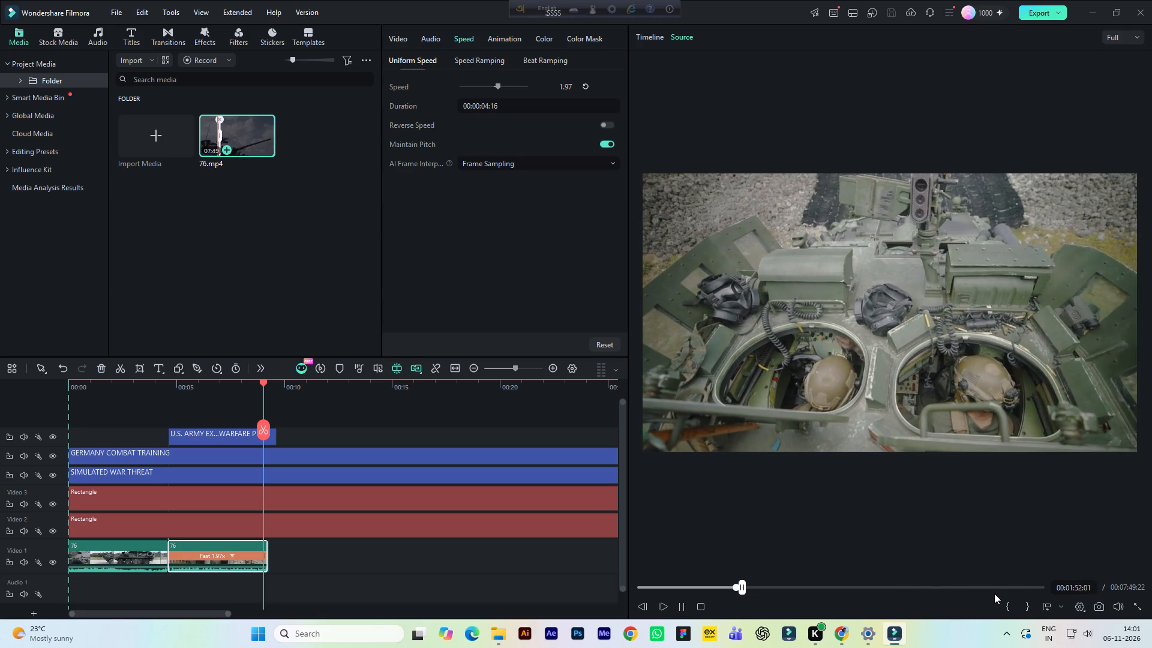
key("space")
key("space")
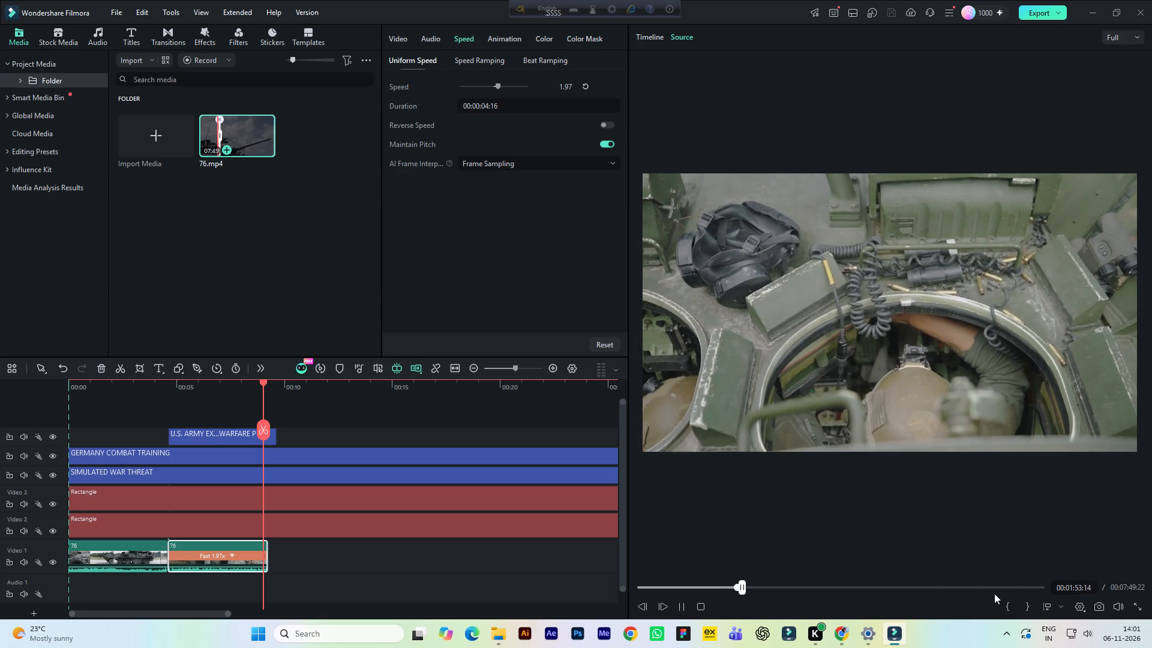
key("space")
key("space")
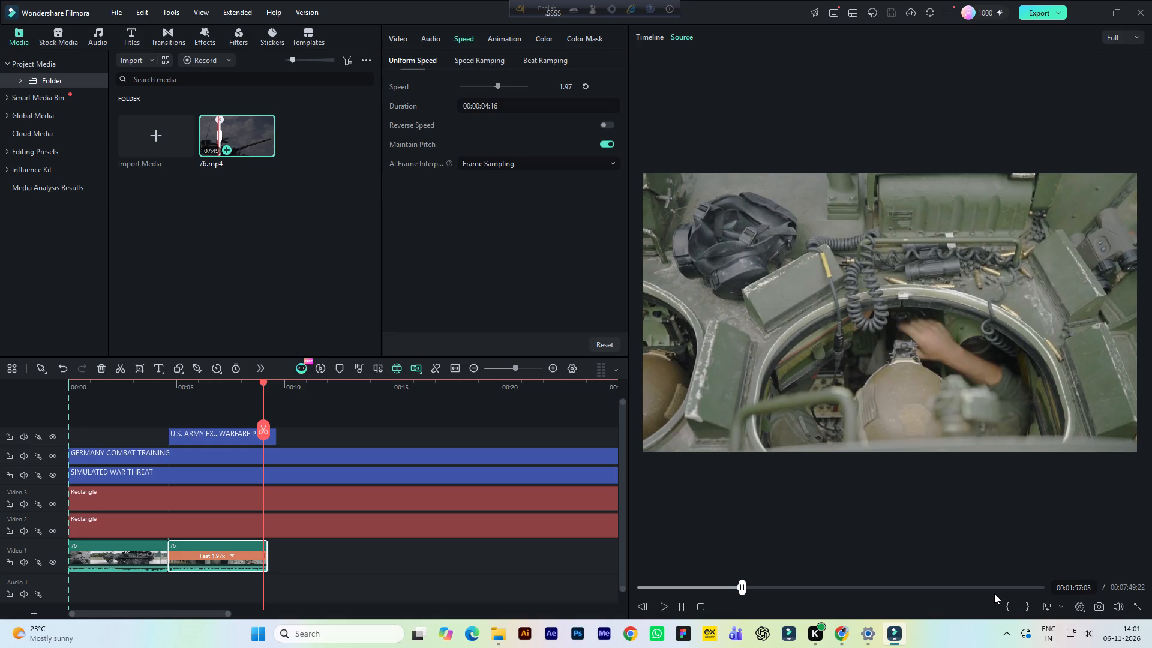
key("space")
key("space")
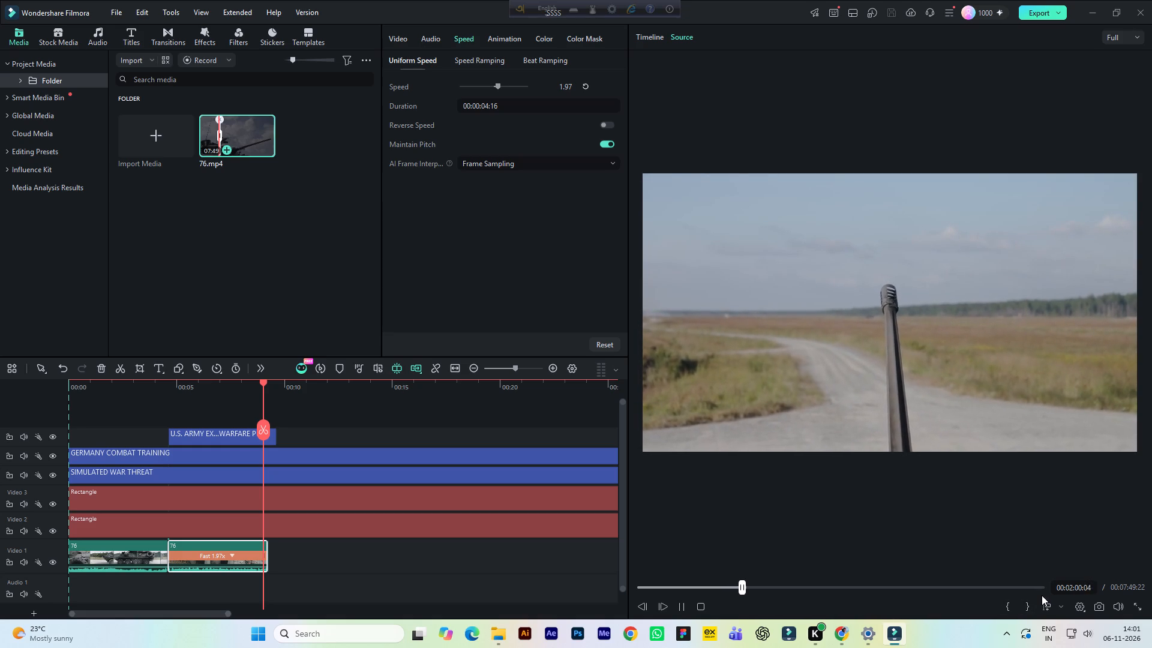
Mark the mounted-gun shot in the 76.mp4 source from 00:02:01:18 to 00:02:07:11.
key("space")
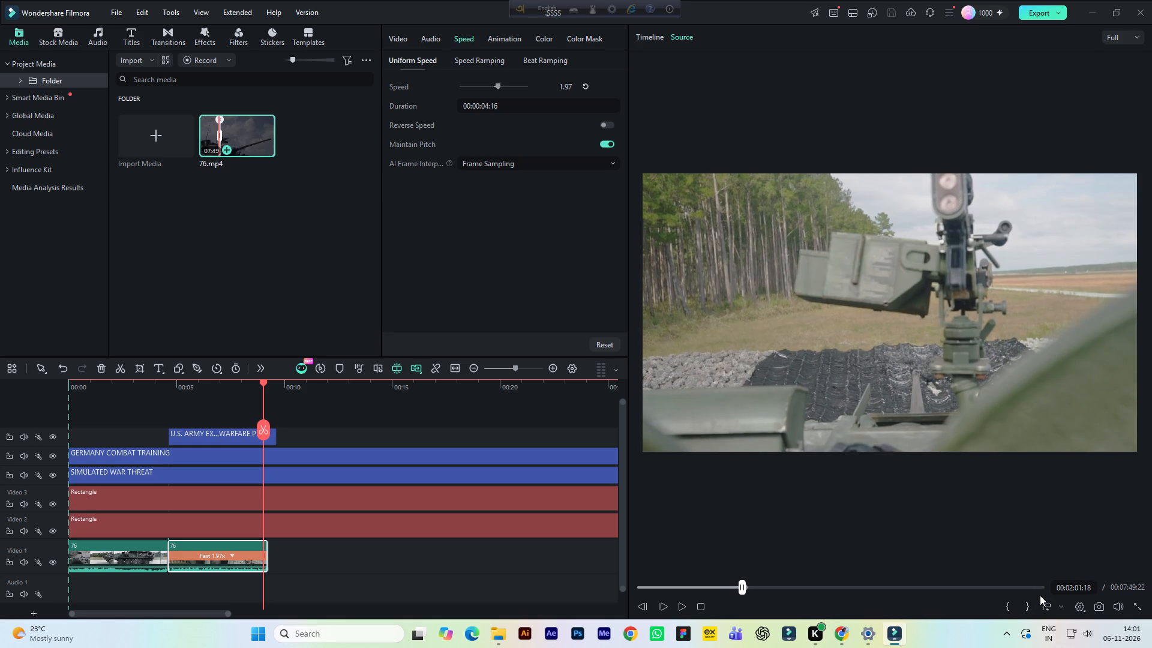
left_click(1011, 608)
key("space")
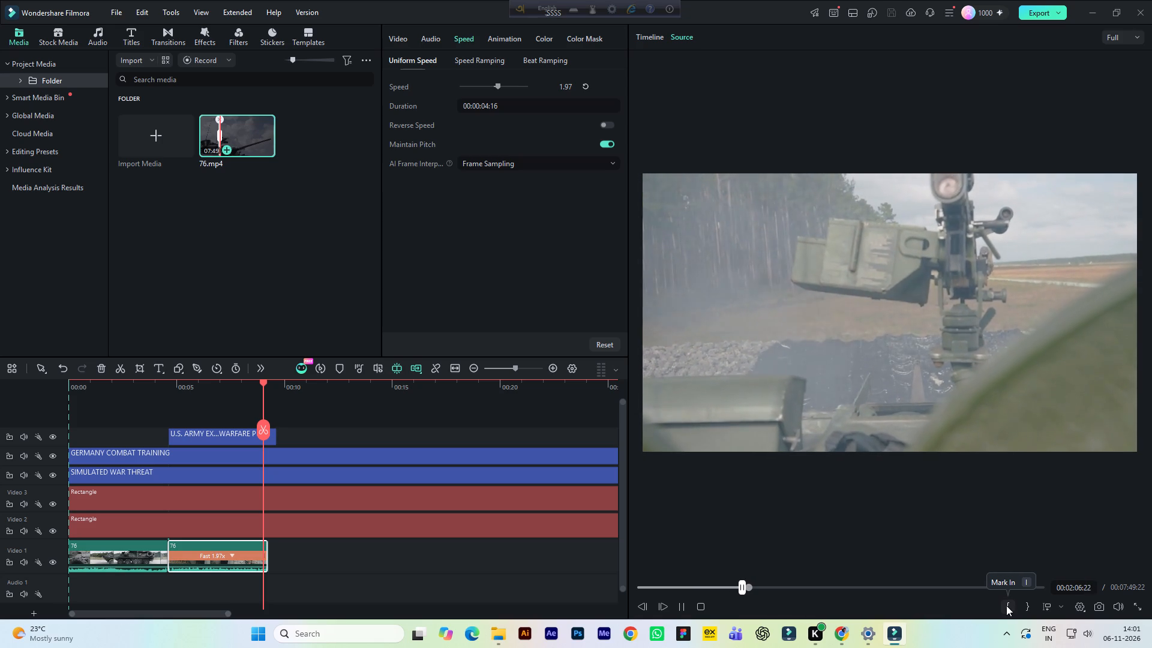
key("space")
left_click(1025, 607)
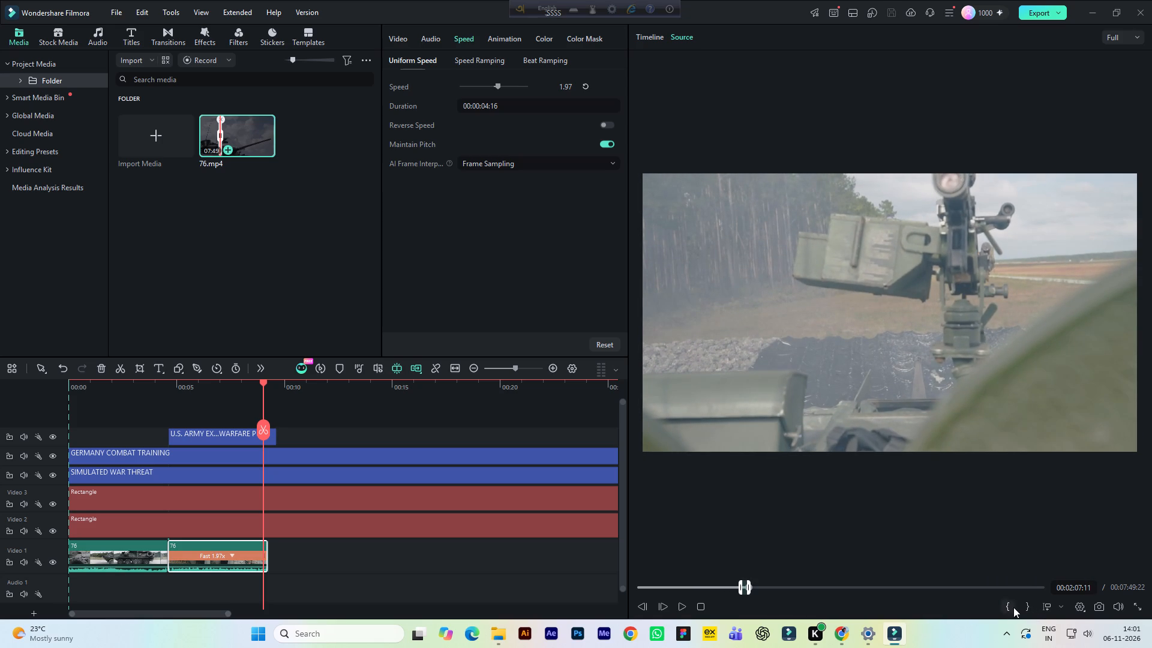
Place the marked segment on Video 1 directly after the second clip, keeping the 1080x1920 25fps project settings, preview it and save.
left_click_drag(838, 404, 350, 563)
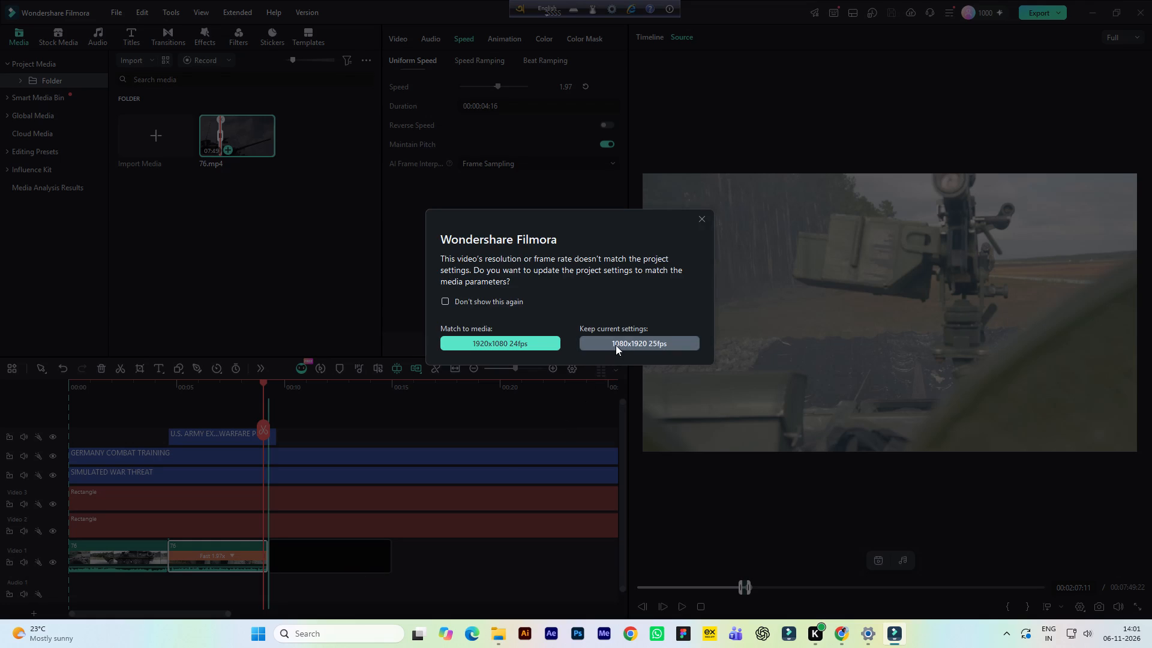
left_click(616, 344)
key("space")
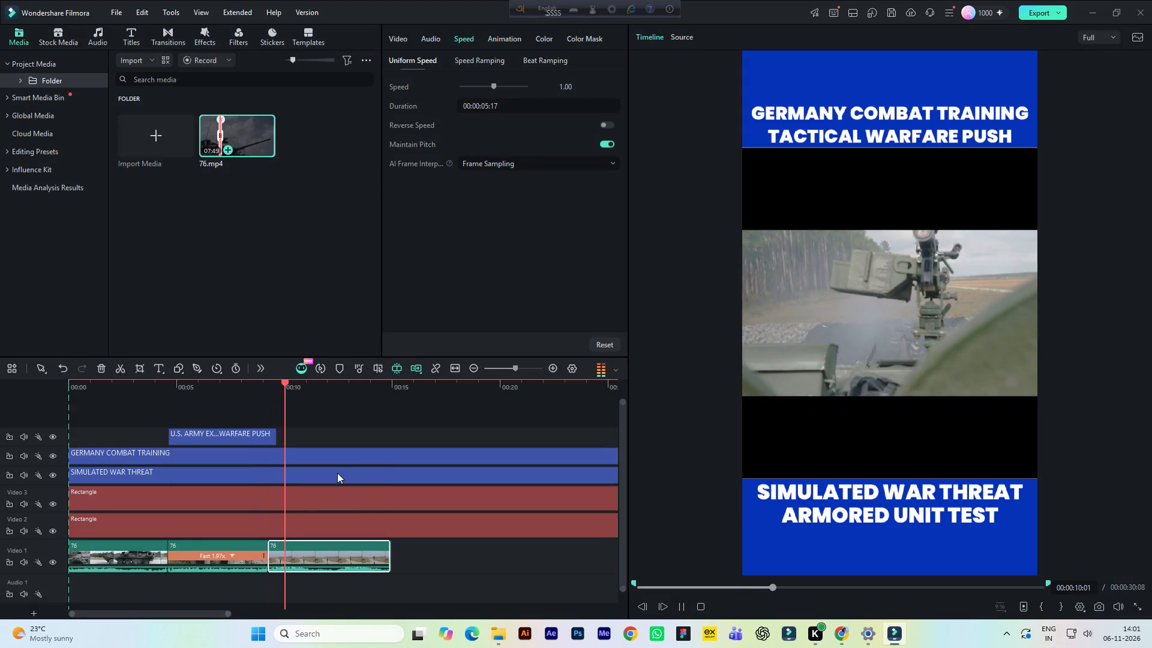
key("space")
left_click(322, 557)
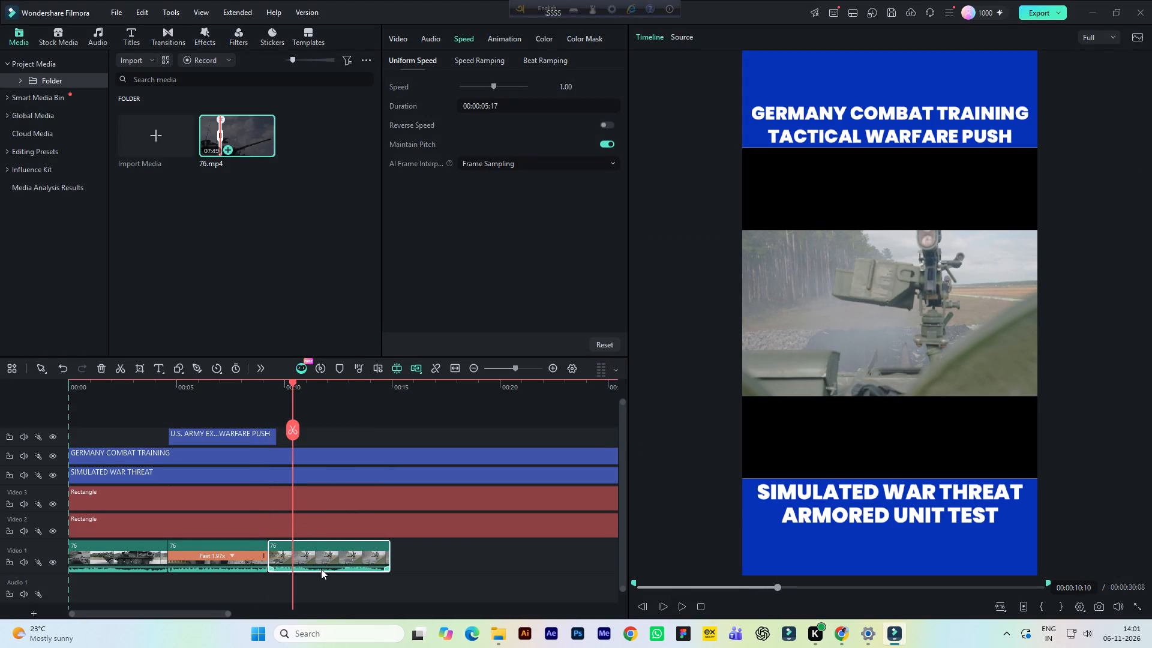
left_click(322, 567)
key("space")
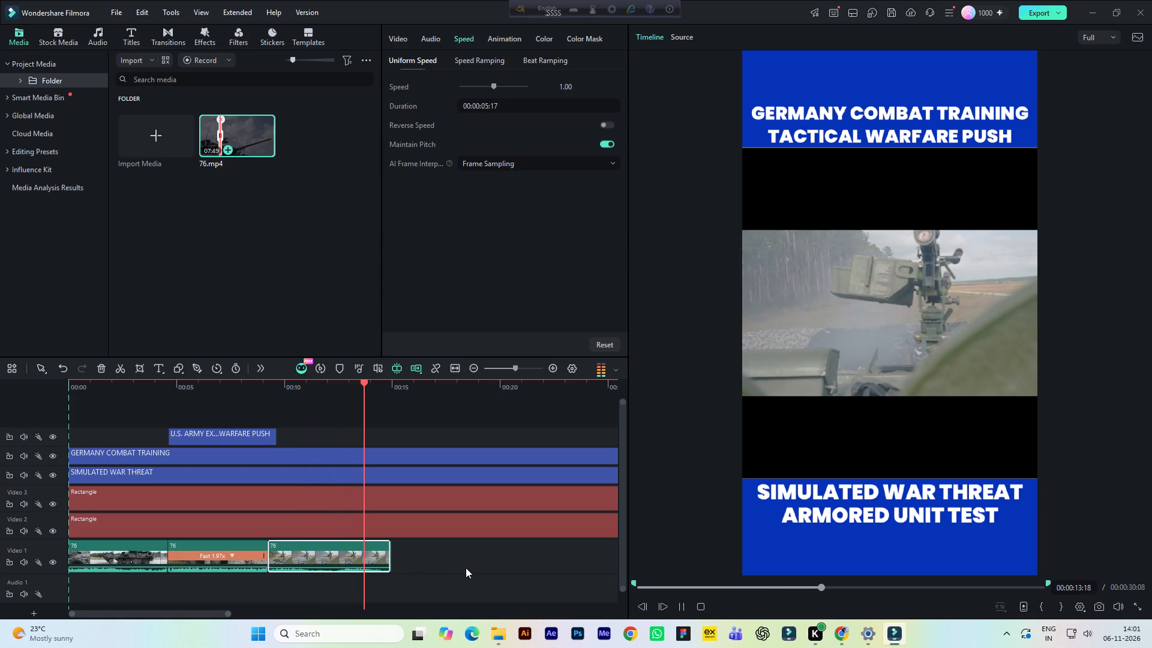
key("space")
left_click(313, 398)
left_click(313, 388)
key("ctrl+s")
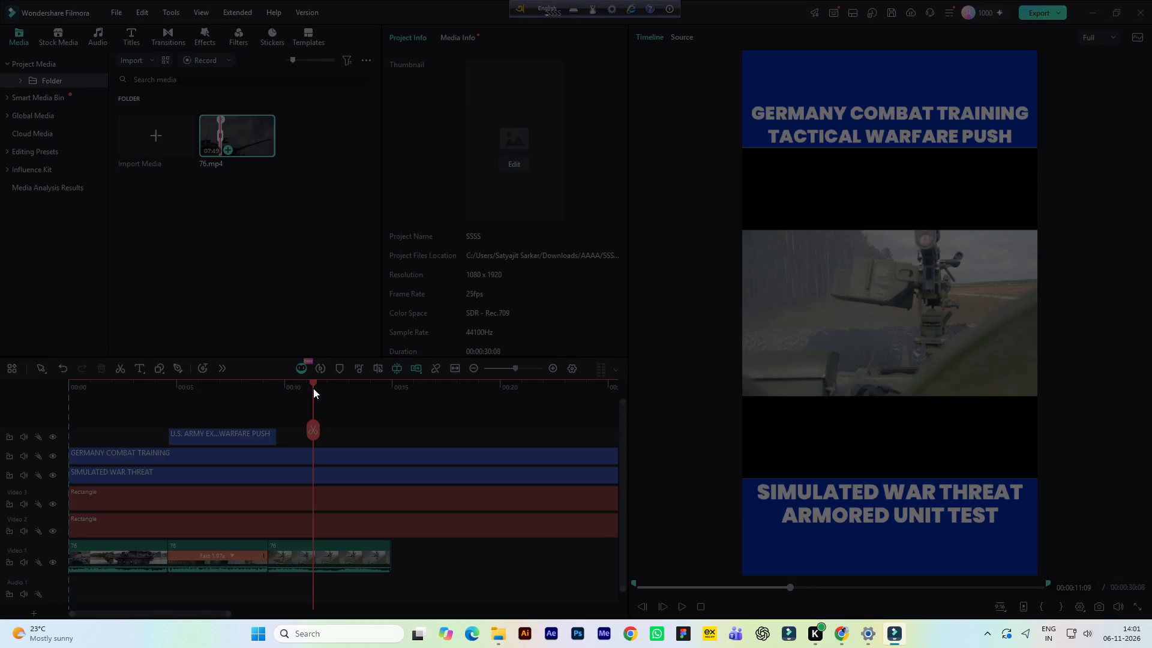
Scale the third 76 clip on Video 1 to 199% in width and height, preview it and save the project.
left_click(351, 550)
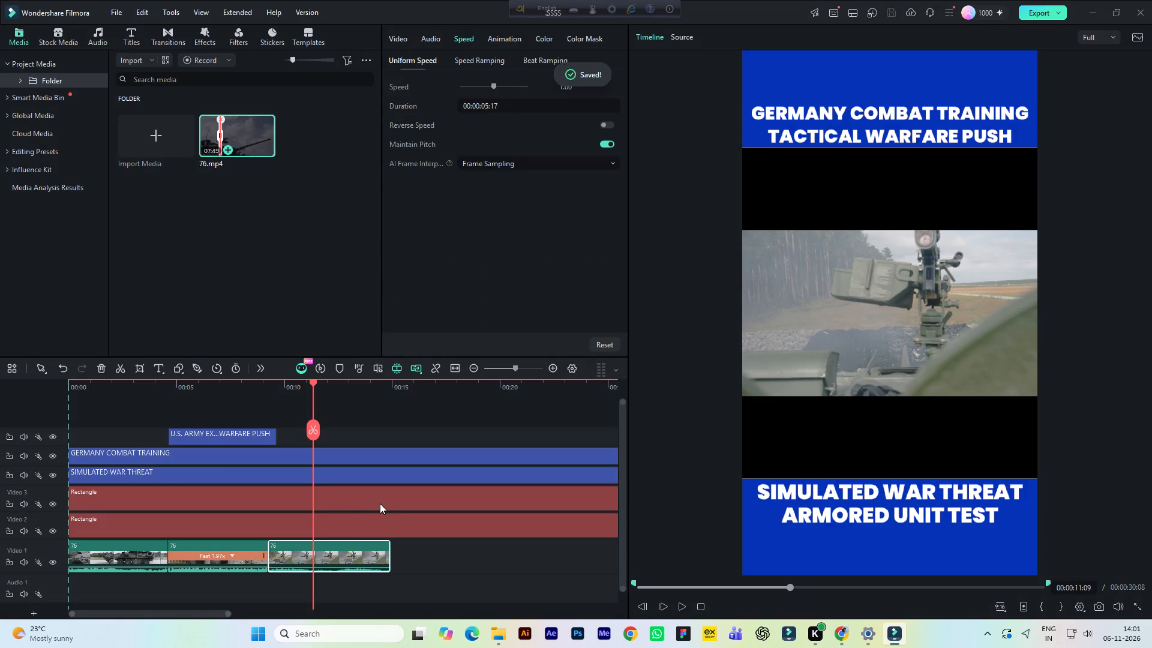
left_click(401, 38)
left_click(551, 113)
type("199")
key("Return")
key("ctrl+s")
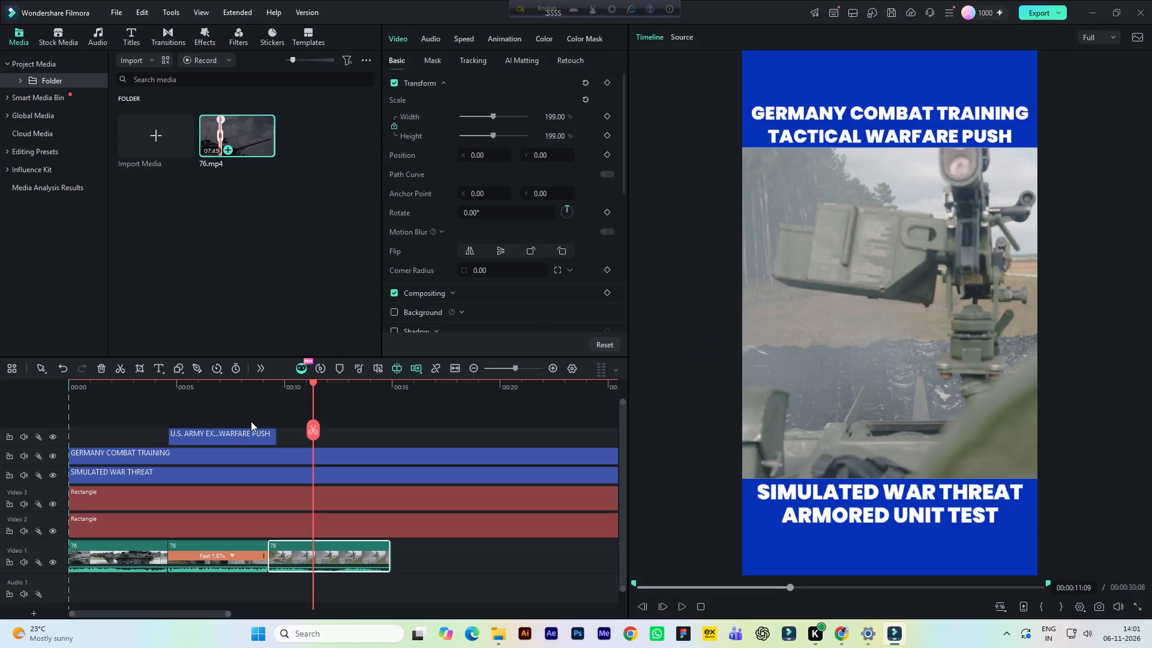
left_click(265, 396)
key("space")
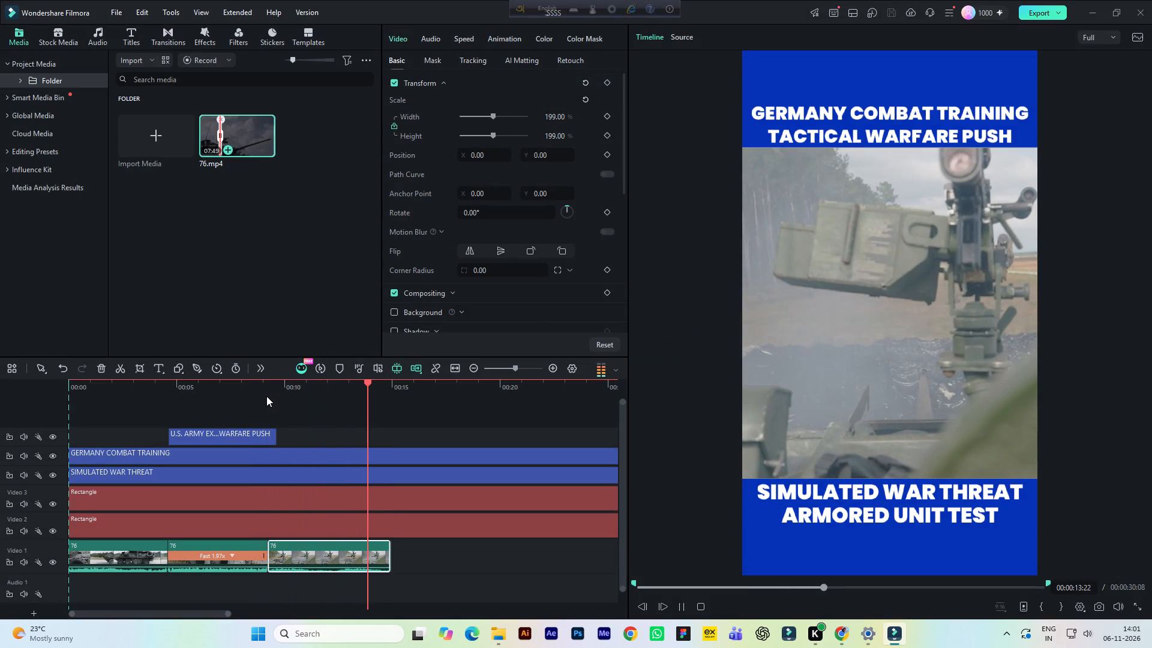
key("space")
key("ctrl+s")
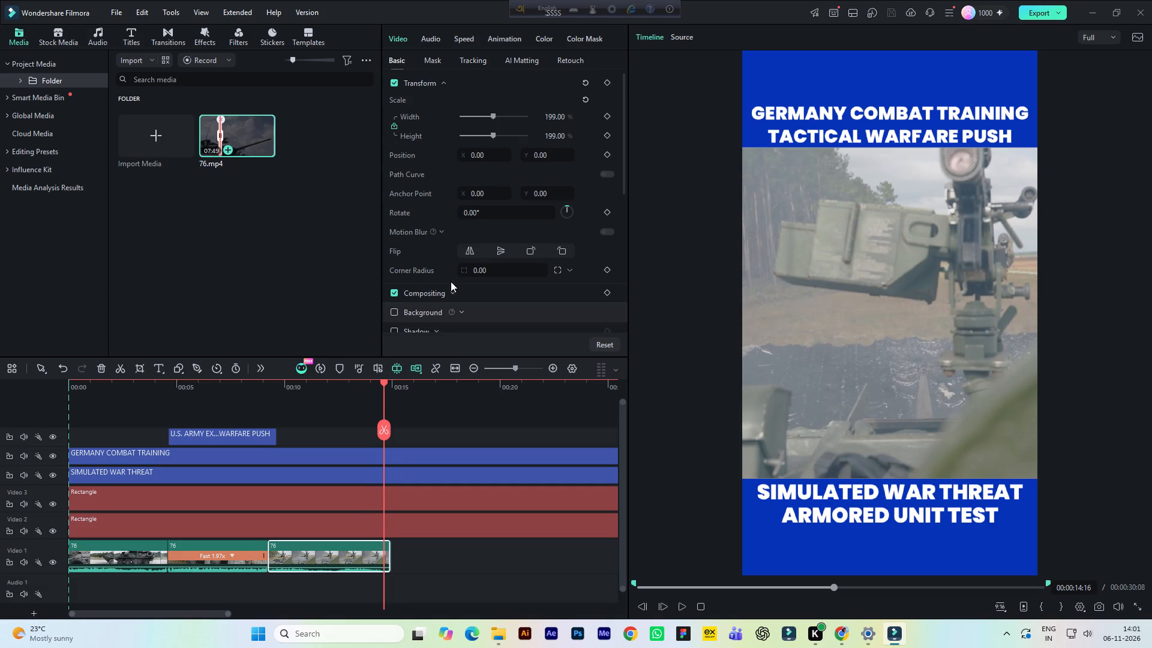
Look through the 76.mp4 source beyond the marked mounted-gun shot, up to about 00:02:40, for the next usable shot.
left_click(677, 40)
key("space")
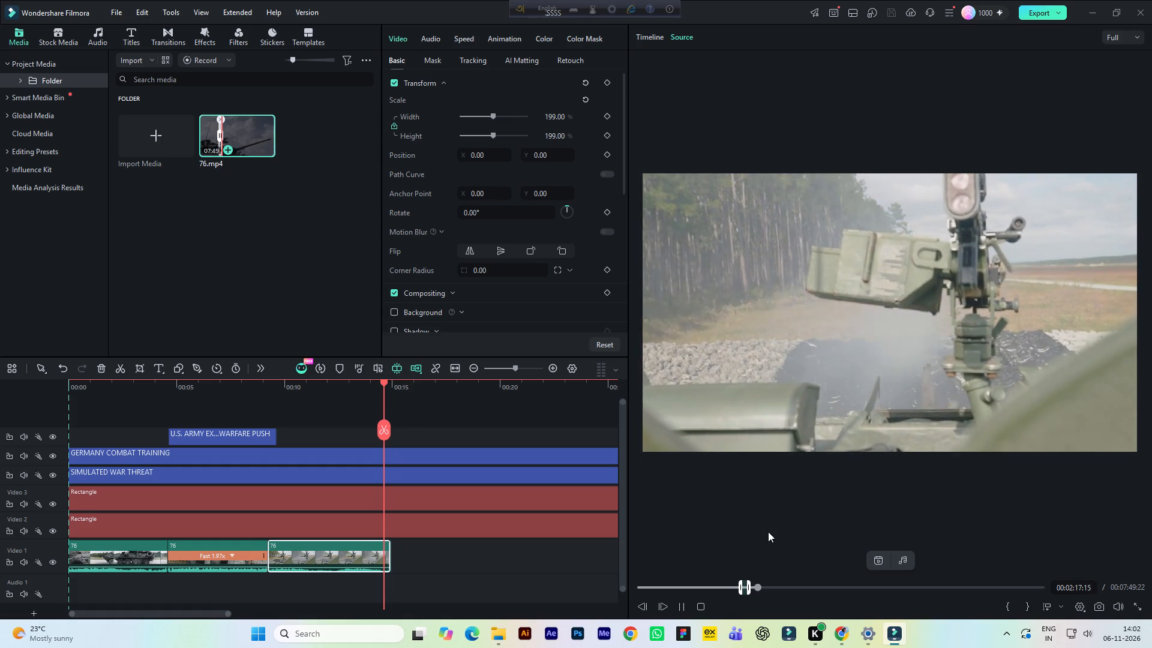
left_click(765, 588)
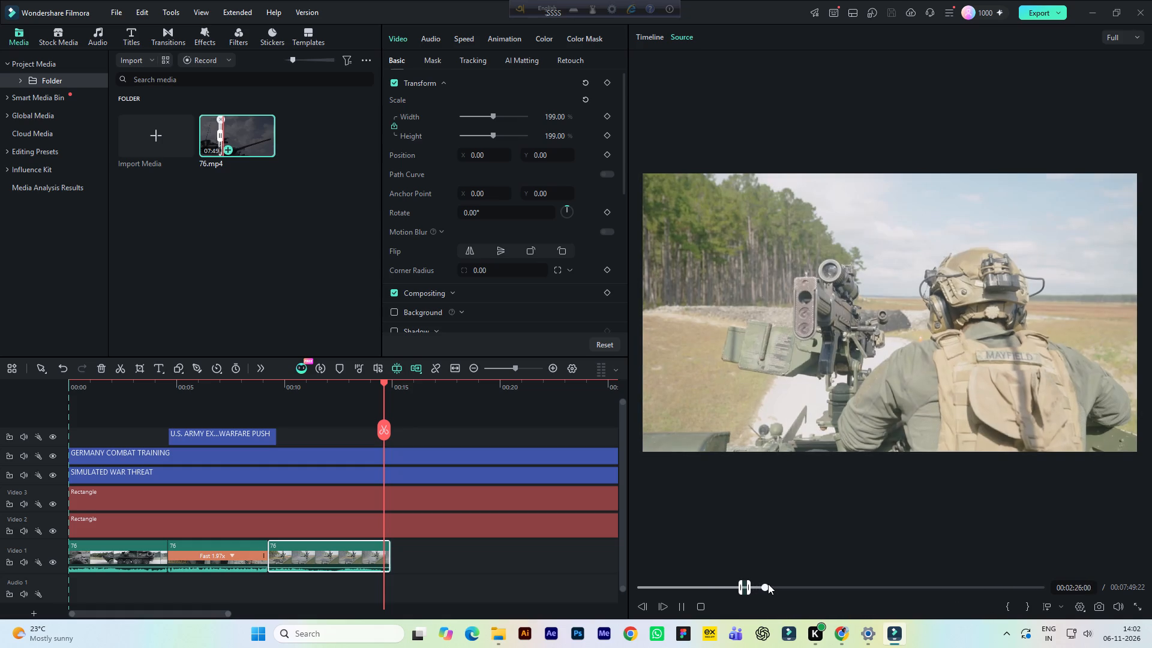
left_click(770, 587)
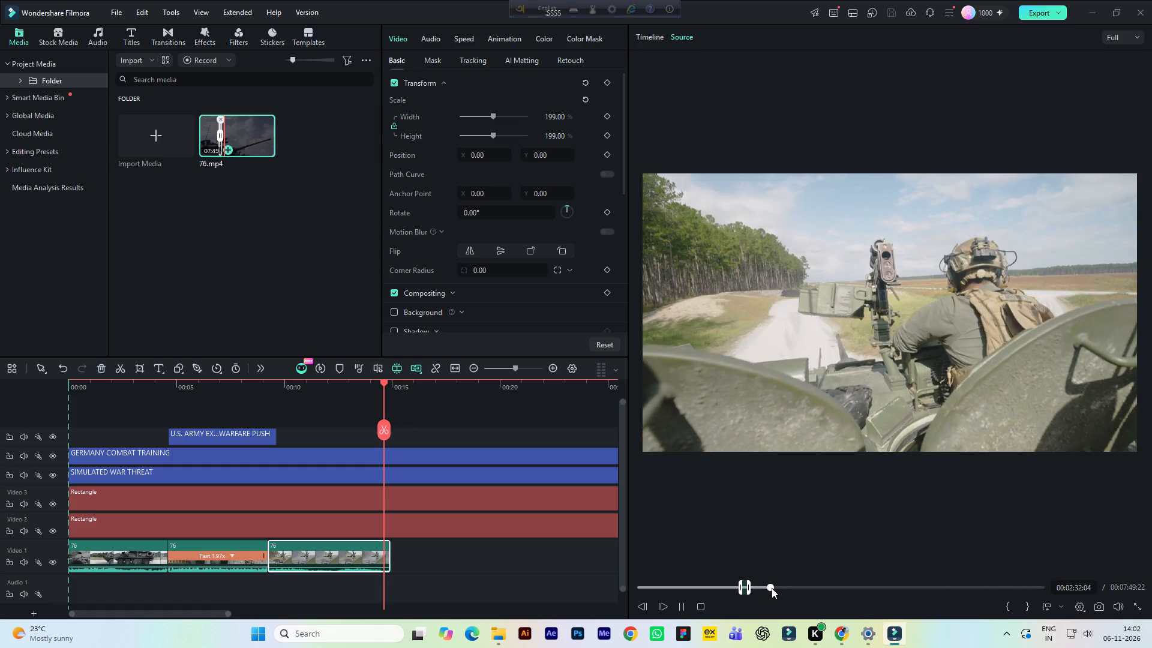
left_click(776, 587)
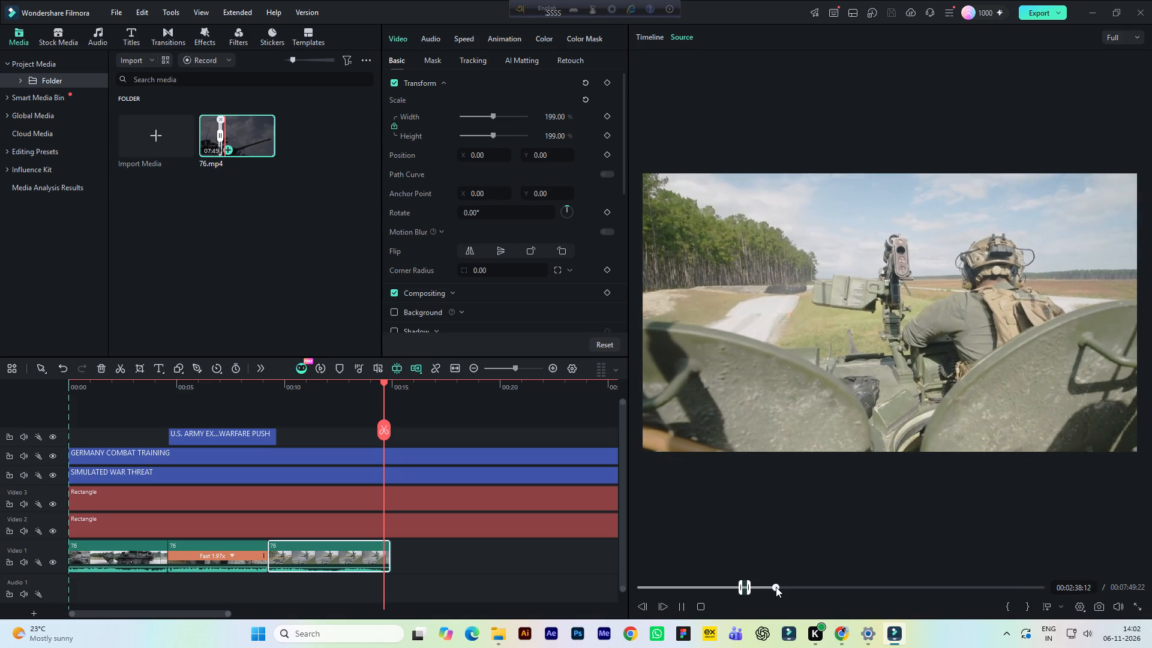
key("space")
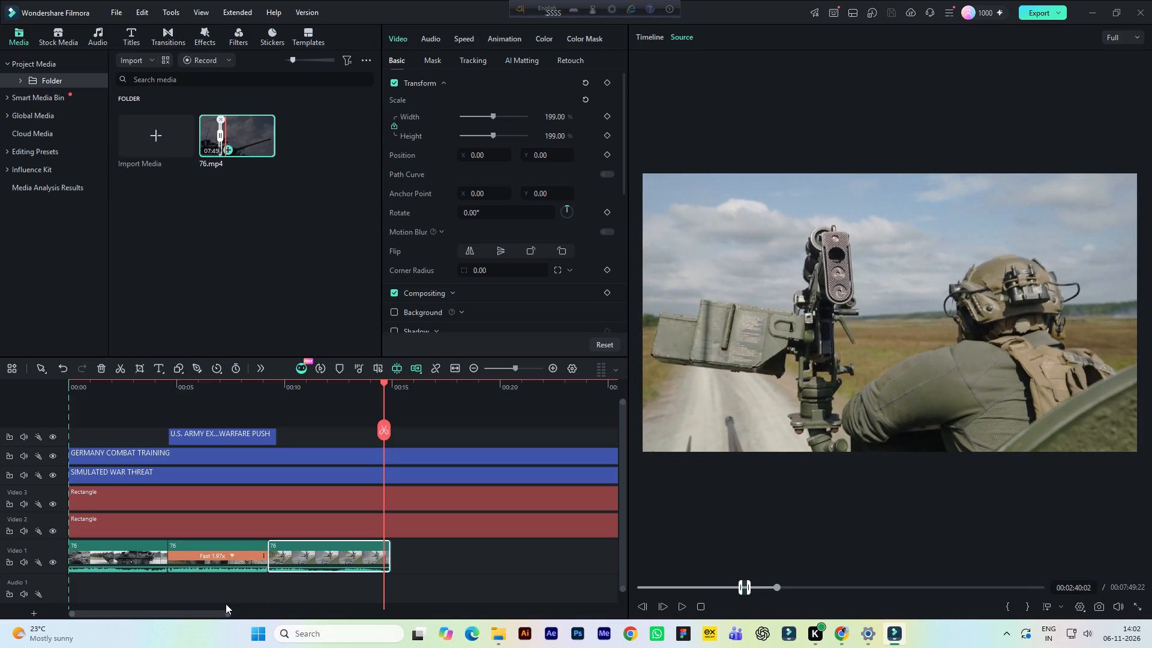
left_click_drag(206, 611, 218, 626)
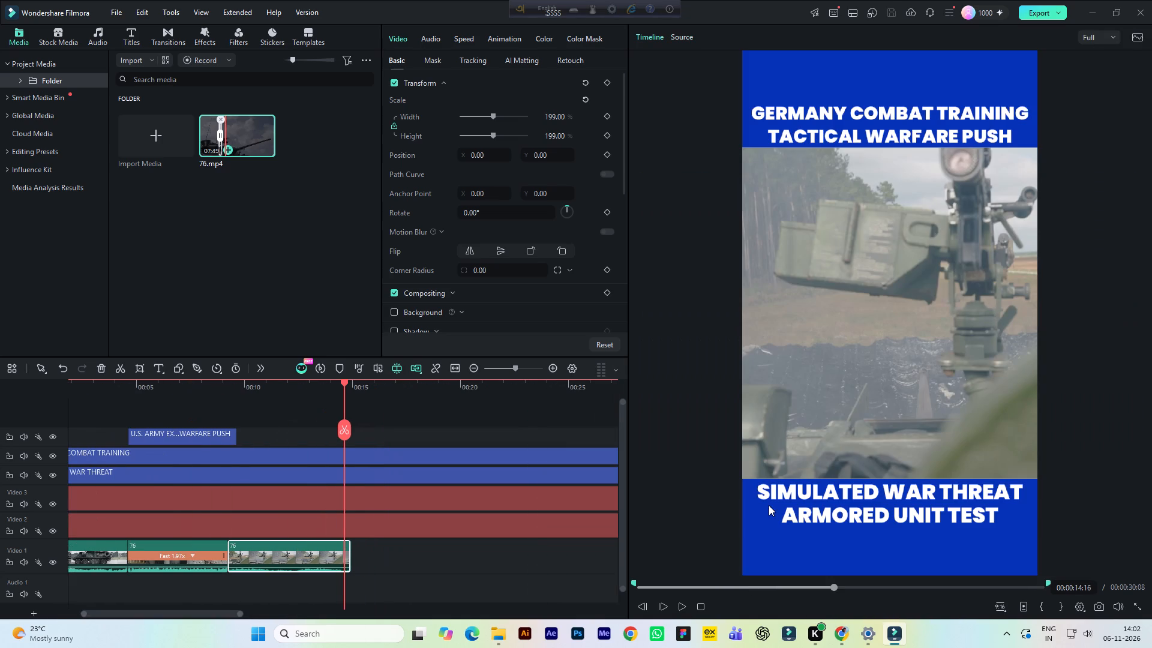
Replay the 76.mp4 source between about 00:02:39 and 00:02:54 to examine where the vehicle-mounted gun shot starts and ends.
left_click(682, 39)
key("space")
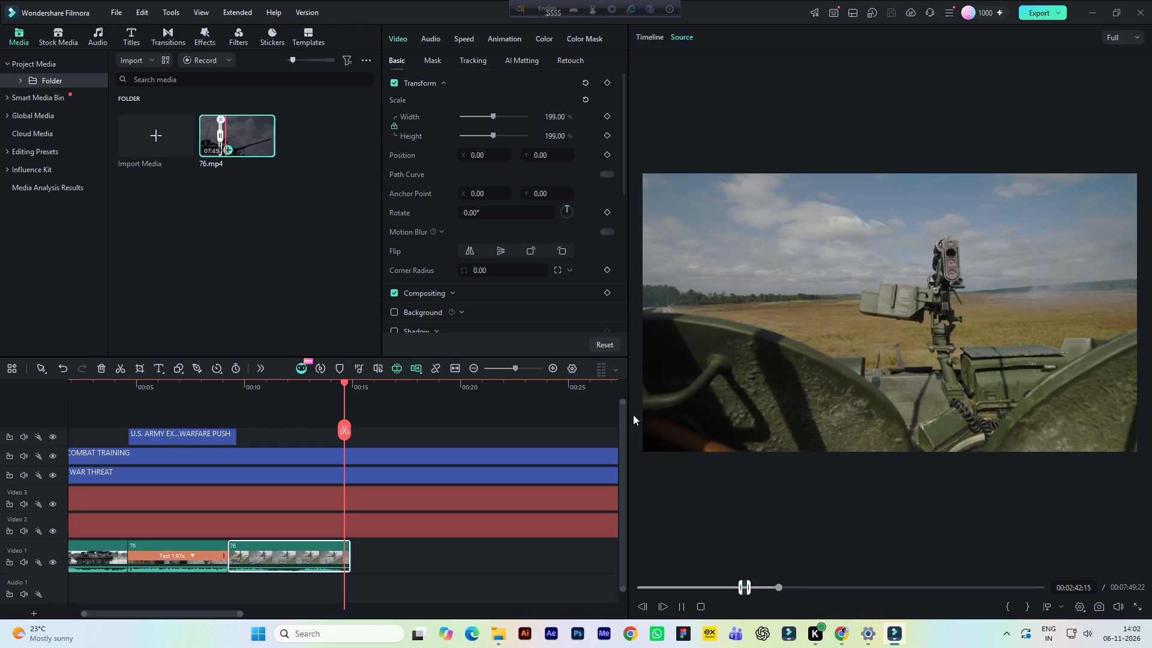
left_click(787, 589)
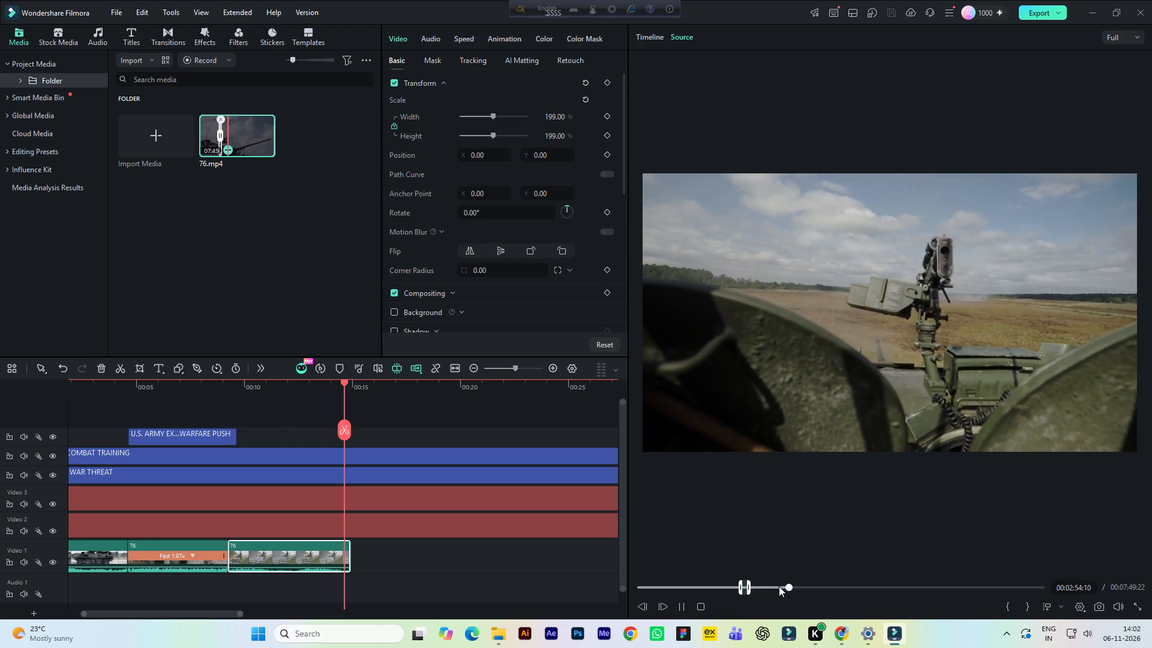
left_click(779, 586)
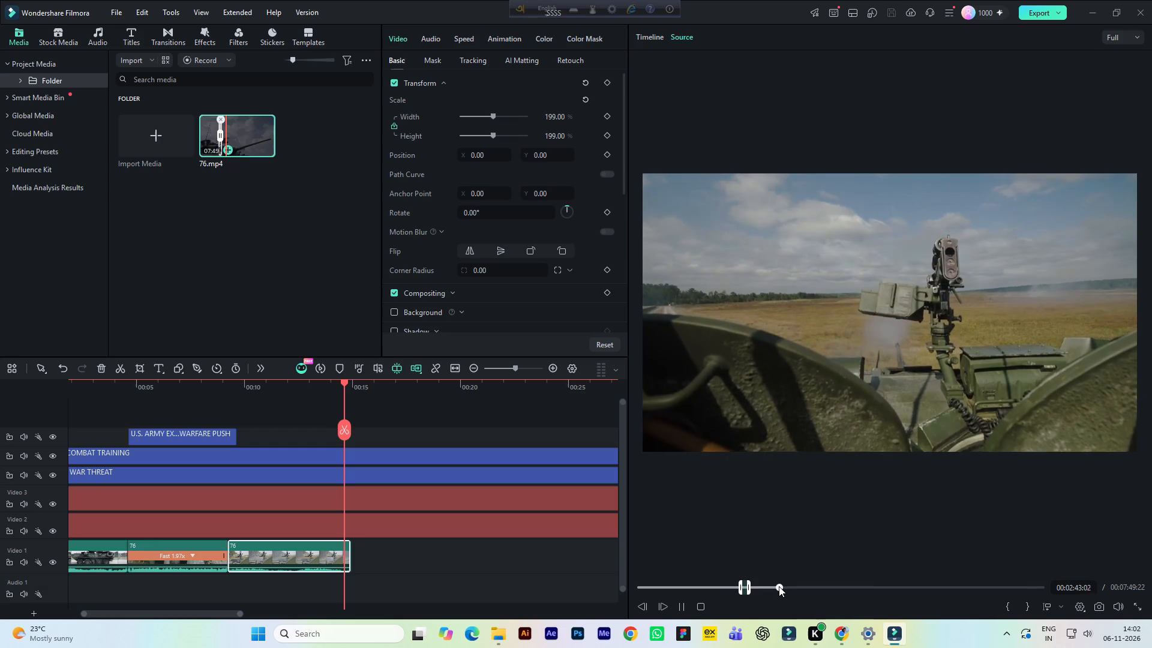
key("space")
left_click(777, 587)
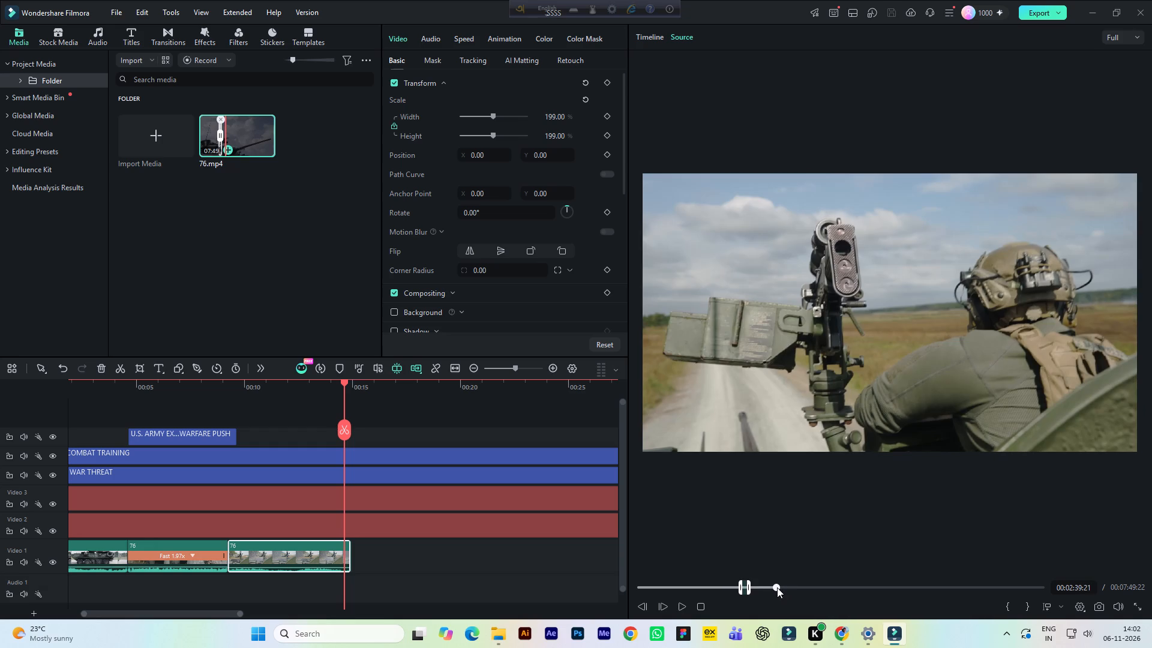
key("space")
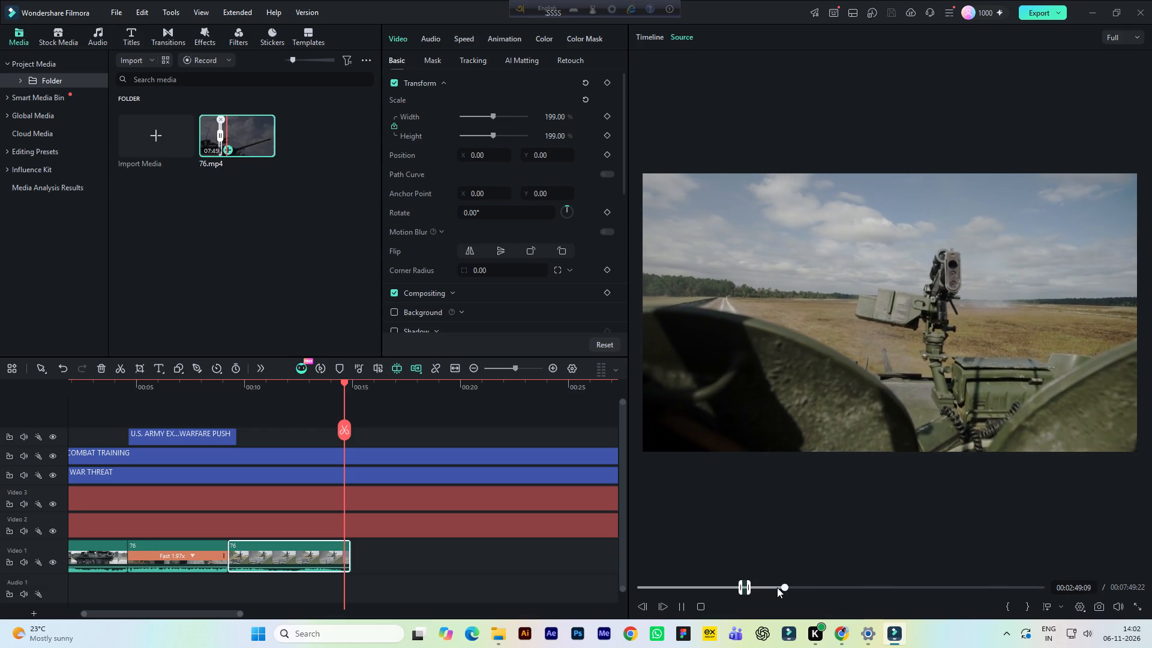
key("space")
left_click(777, 587)
key("space")
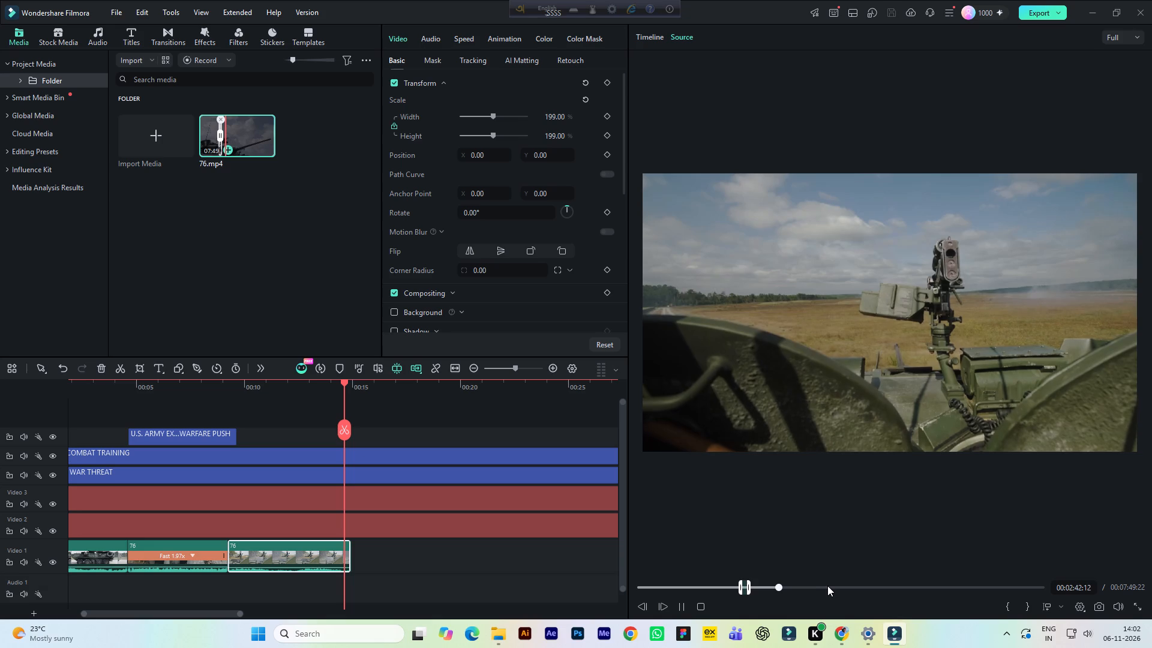
key("space")
key("space")
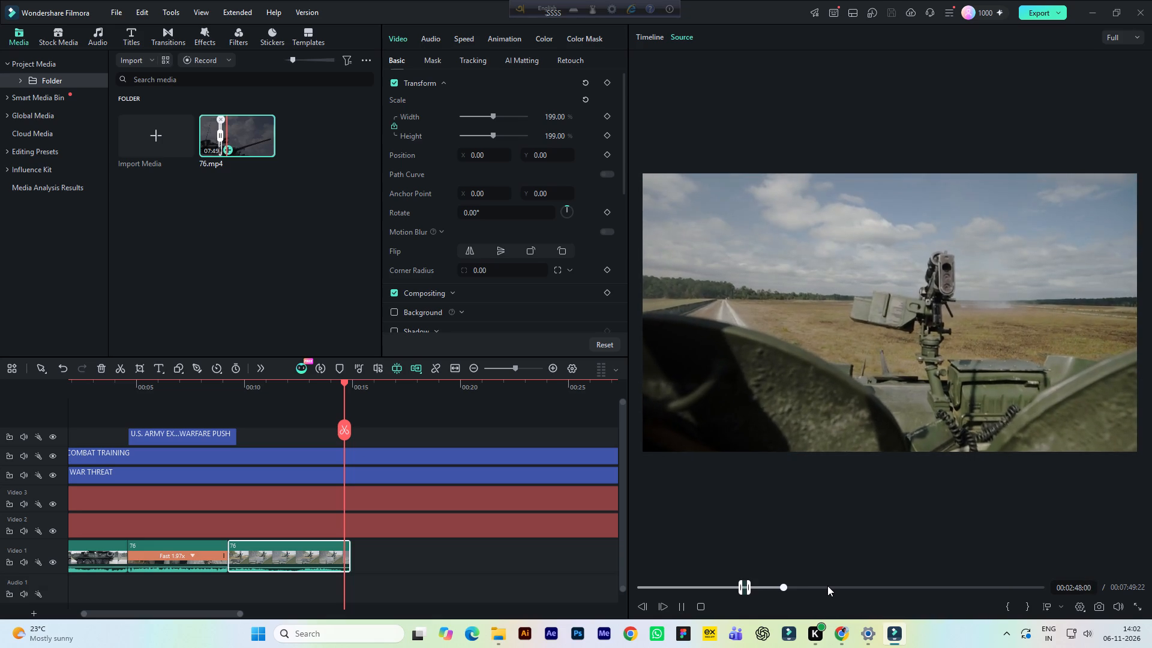
key("space")
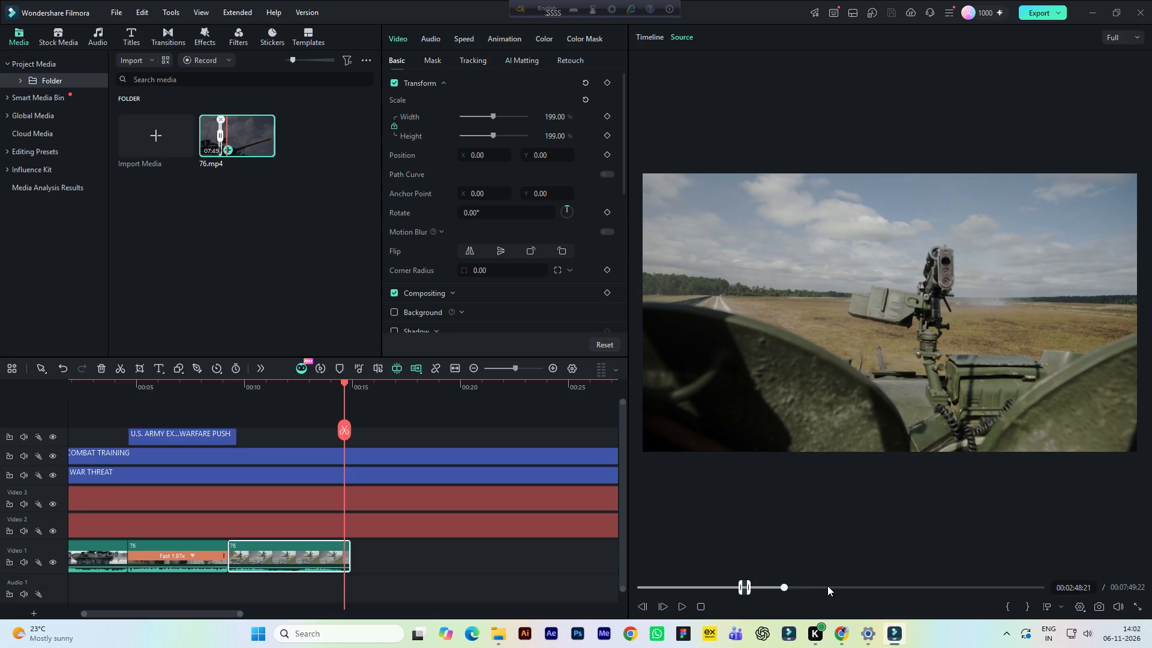
key("space")
key("space")
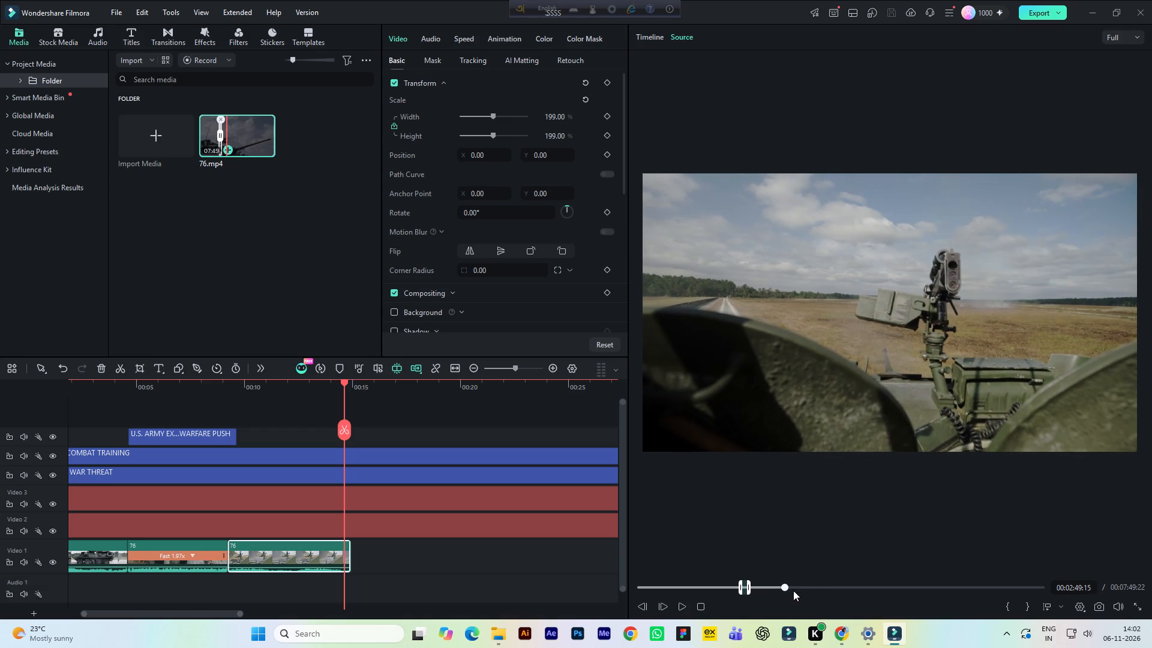
left_click(782, 589)
key("space")
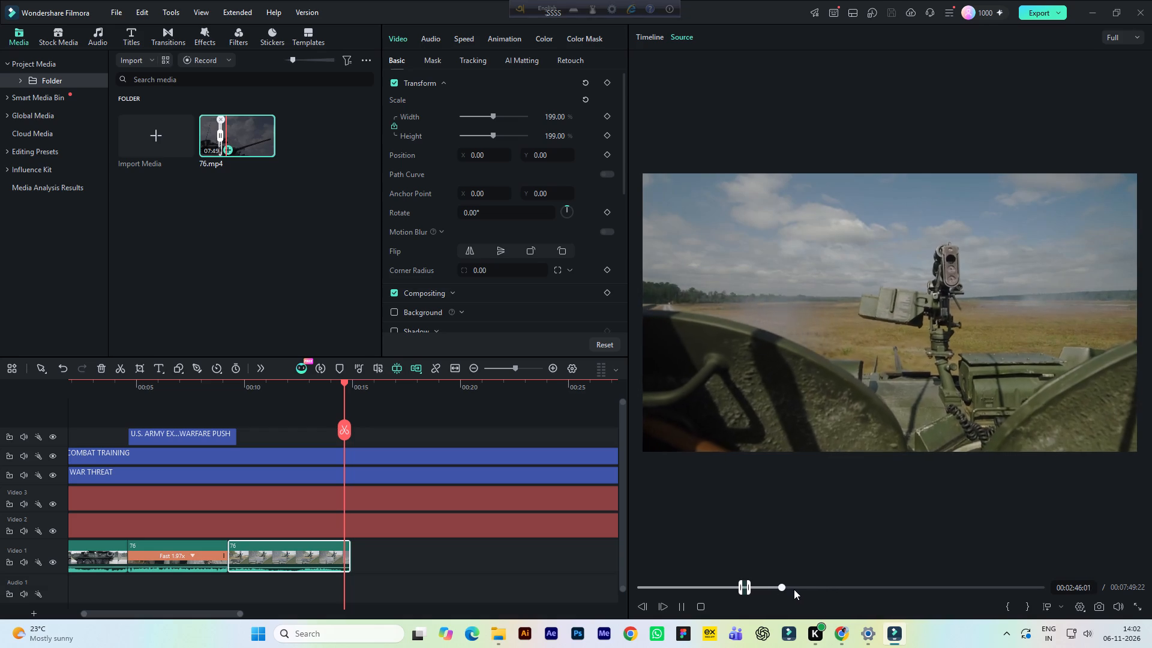
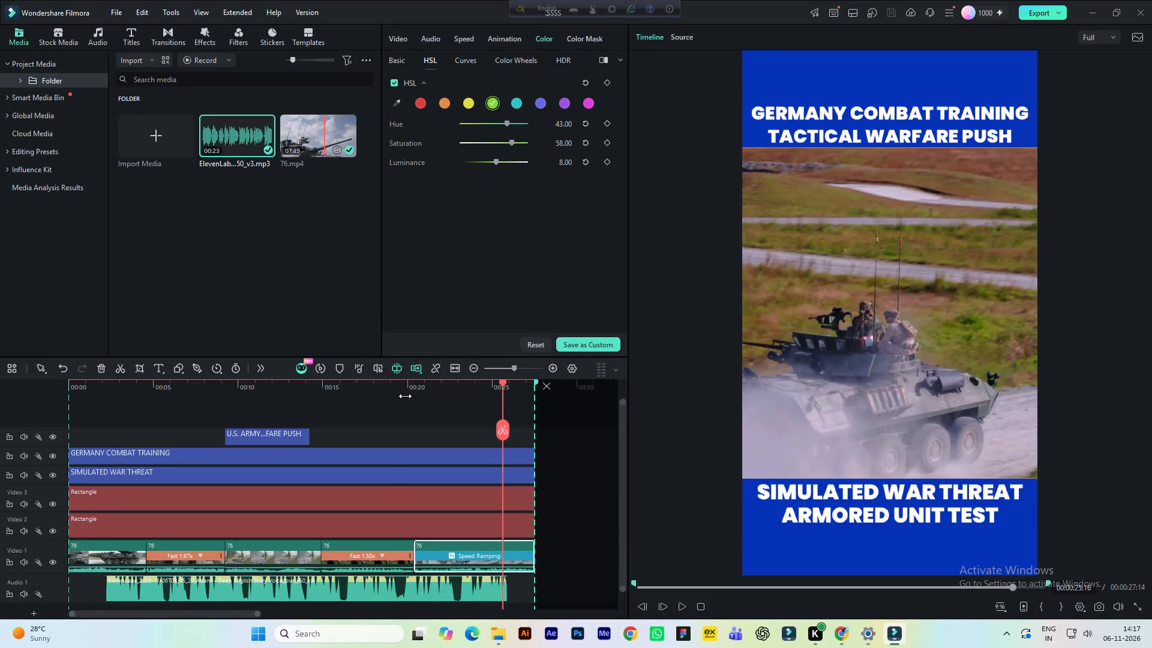
Play back the assembled timeline, checking the last Video 1 clip and the lower-third title around 00:12.
left_click(405, 396)
key("space")
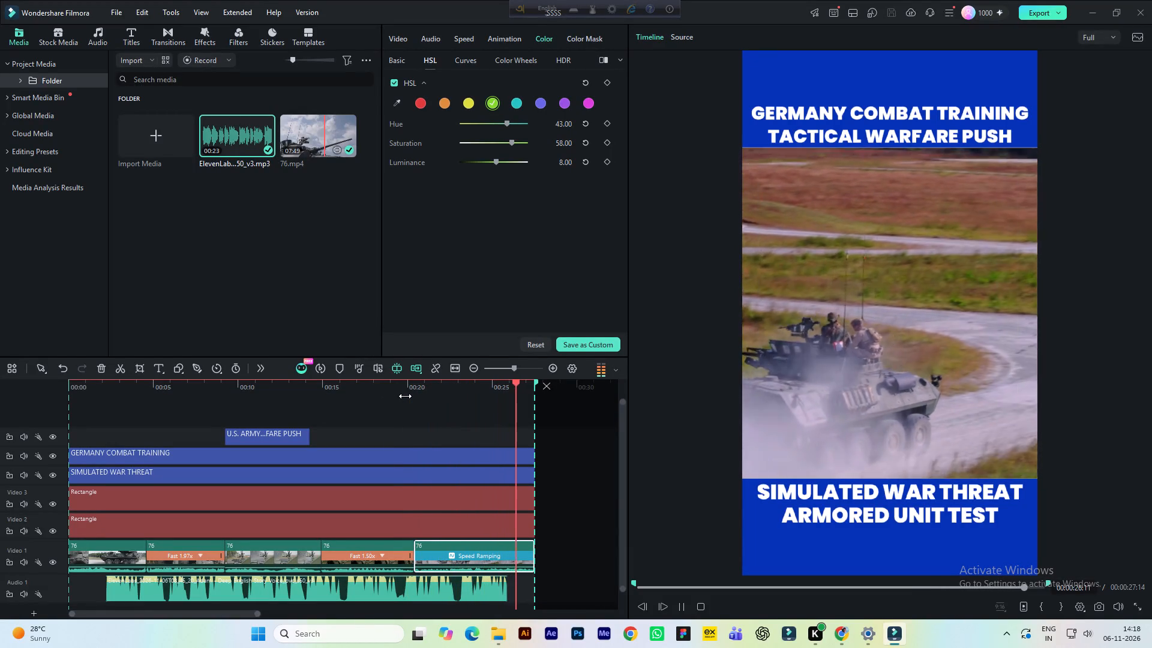
key("space")
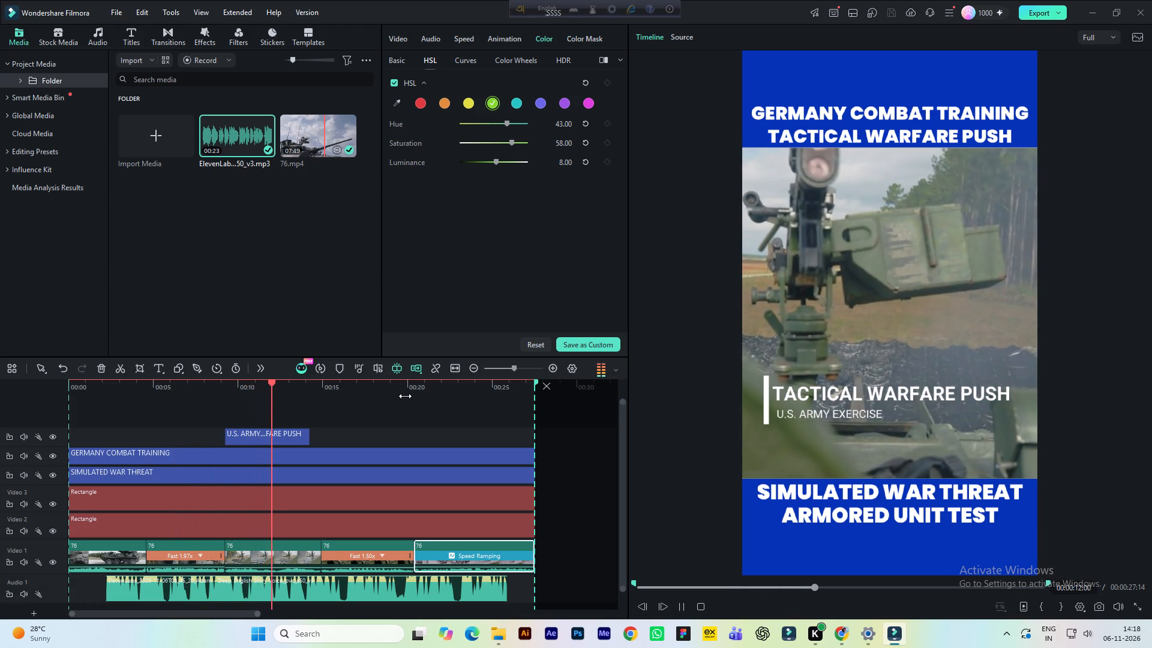
key("space")
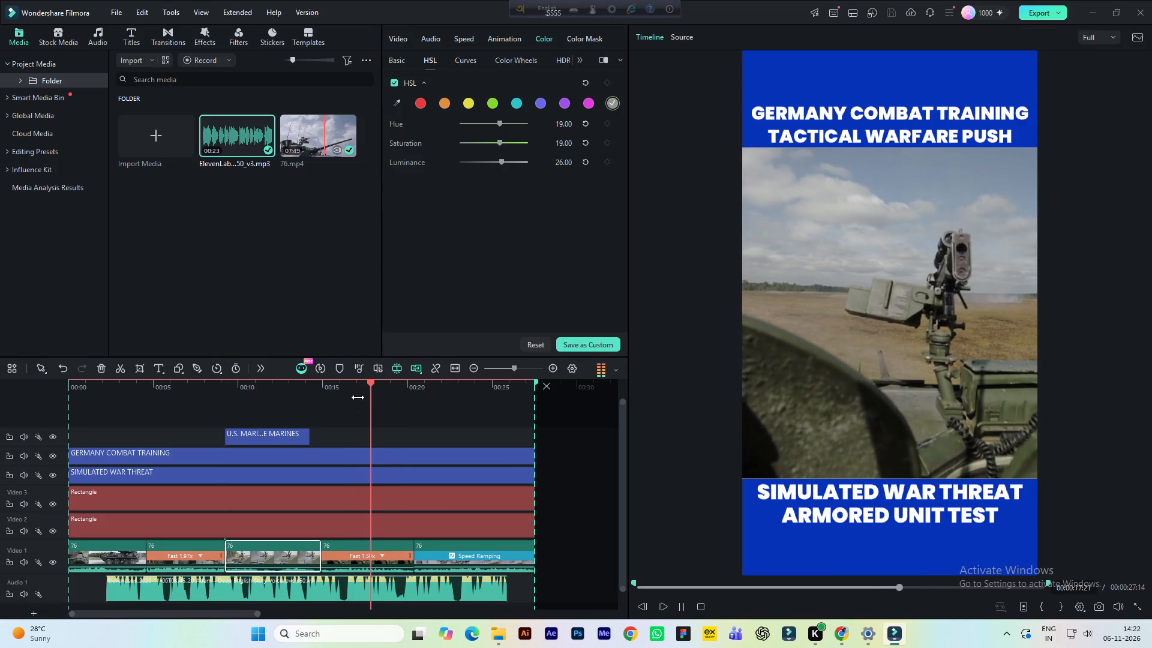
left_click(326, 388)
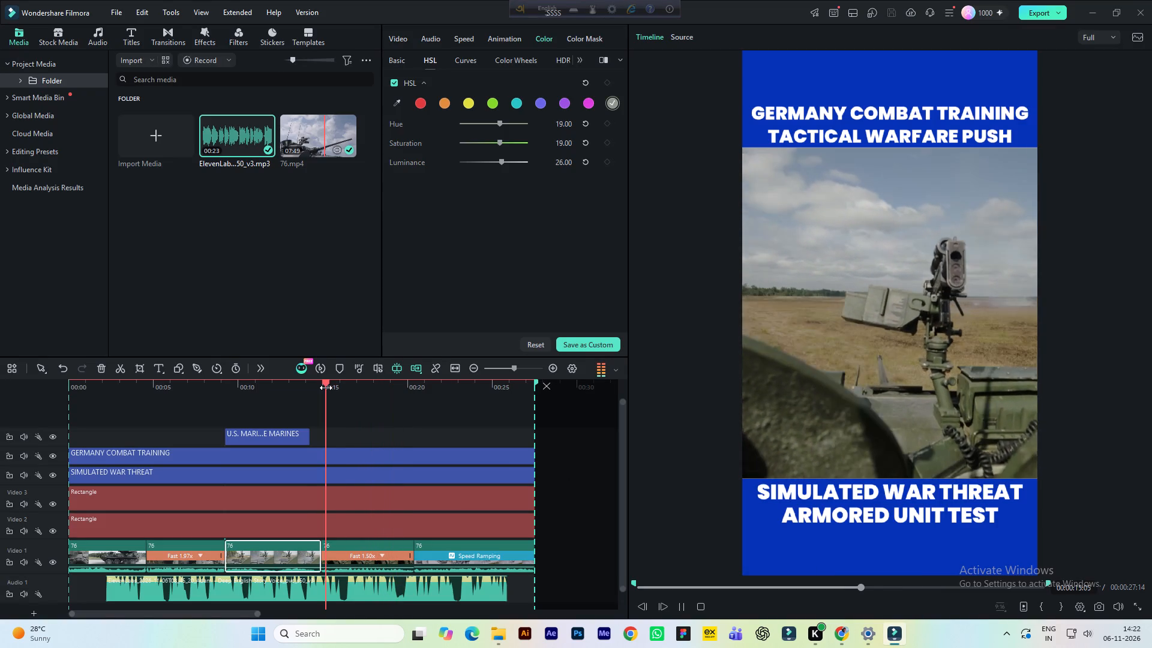
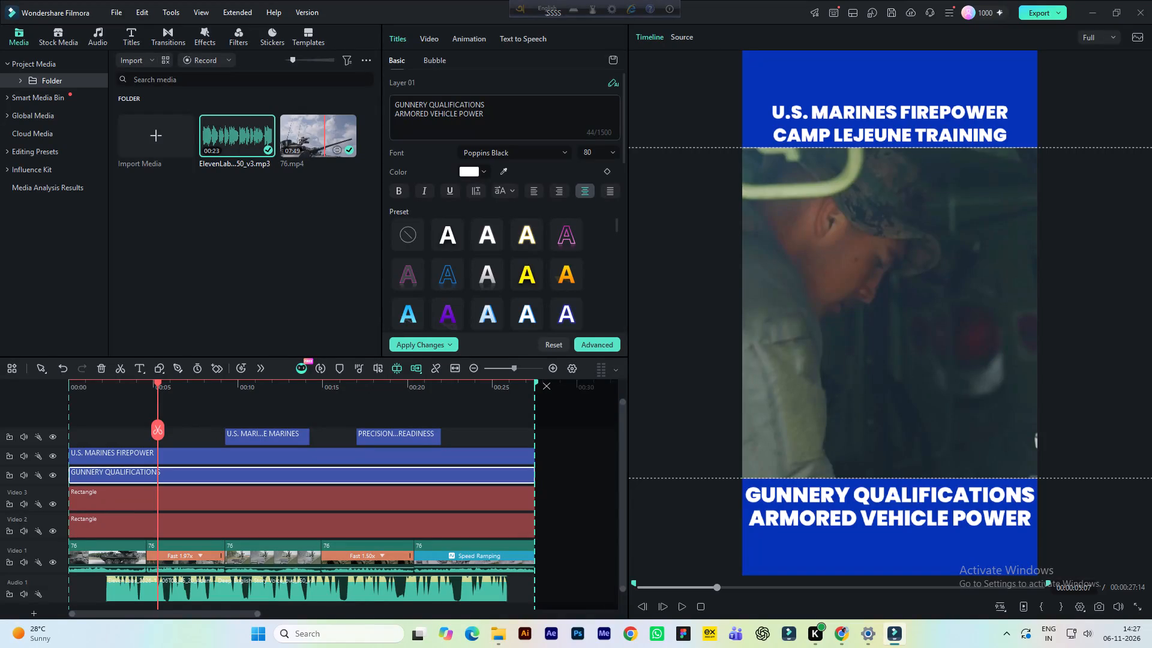
Set the font size of the GUNNERY QUALIFICATIONS / ARMORED VEHICLE POWER title to 75.
left_click_drag(490, 104, 373, 103)
left_click_drag(490, 112, 452, 112)
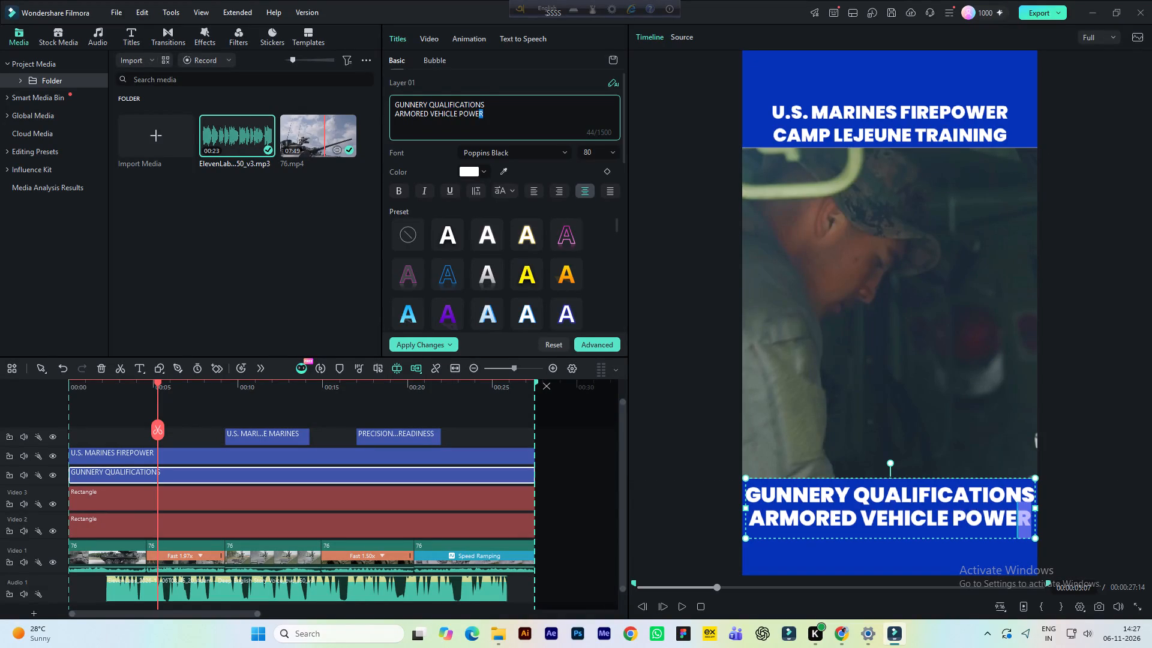
left_click_drag(452, 112, 425, 112)
left_click(524, 118)
left_click_drag(494, 116, 391, 105)
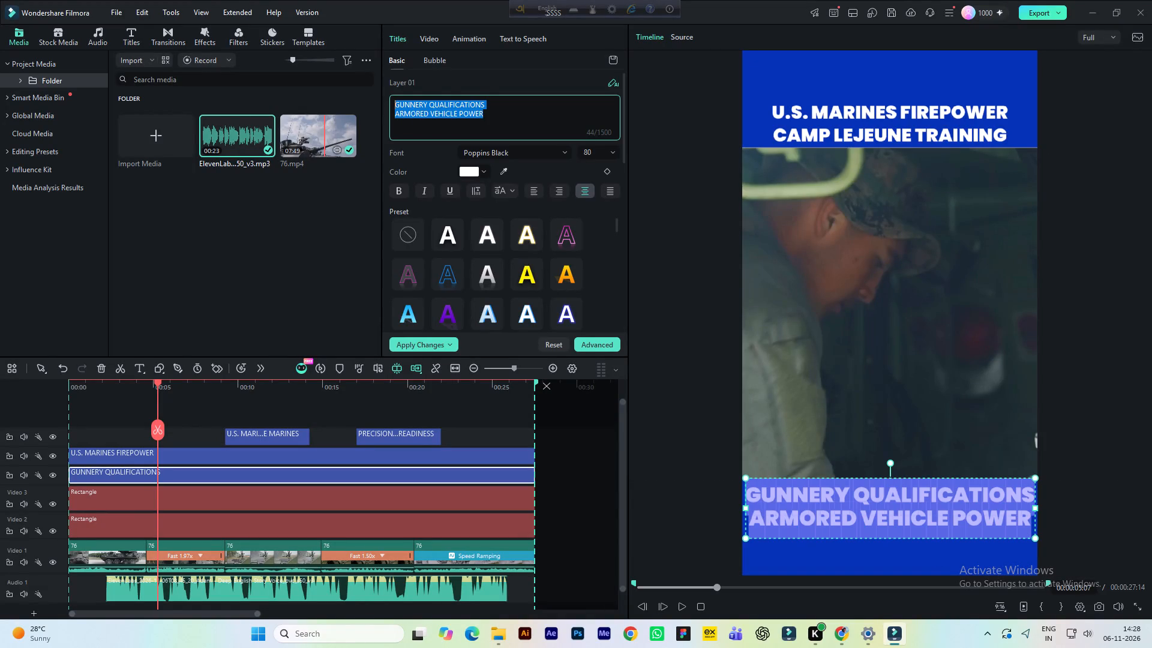
left_click_drag(391, 105, 391, 104)
left_click(596, 157)
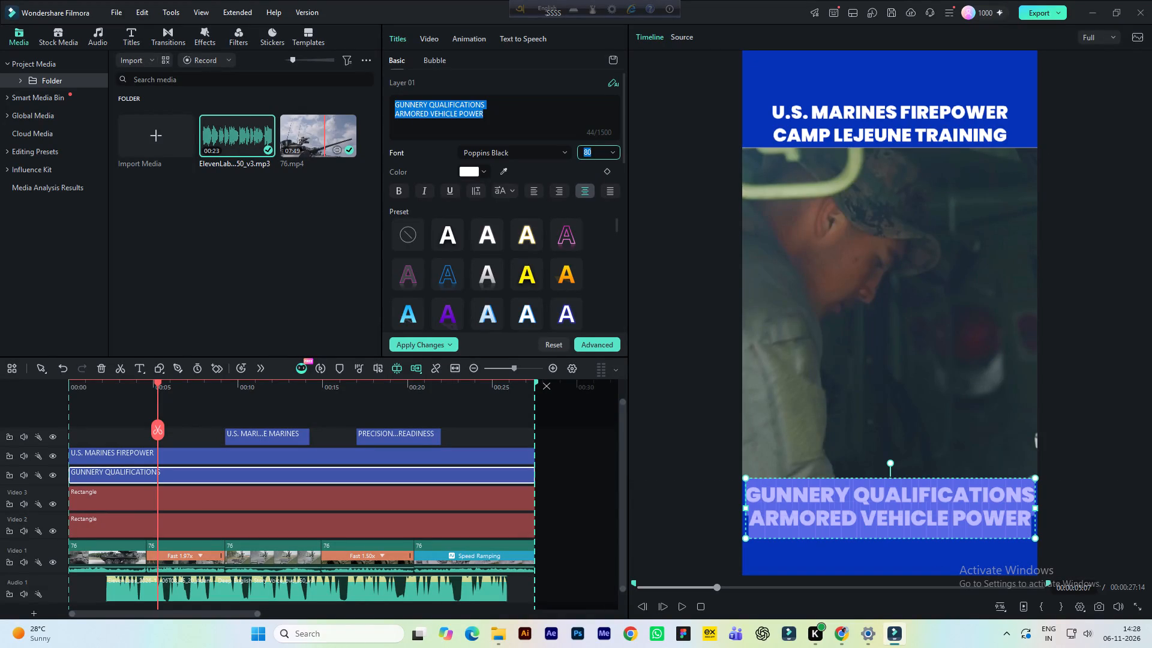
type("75")
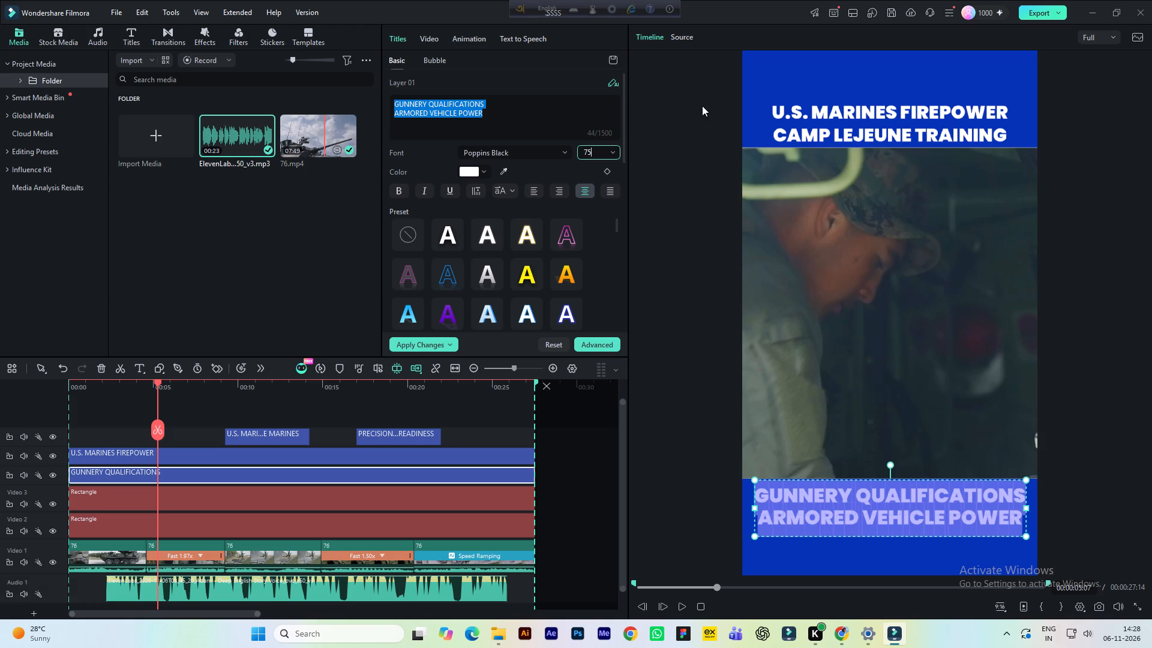
left_click(703, 106)
Nudge the GUNNERY QUALIFICATIONS / ARMORED VEHICLE POWER title slightly upward within its blue band.
left_click(778, 486)
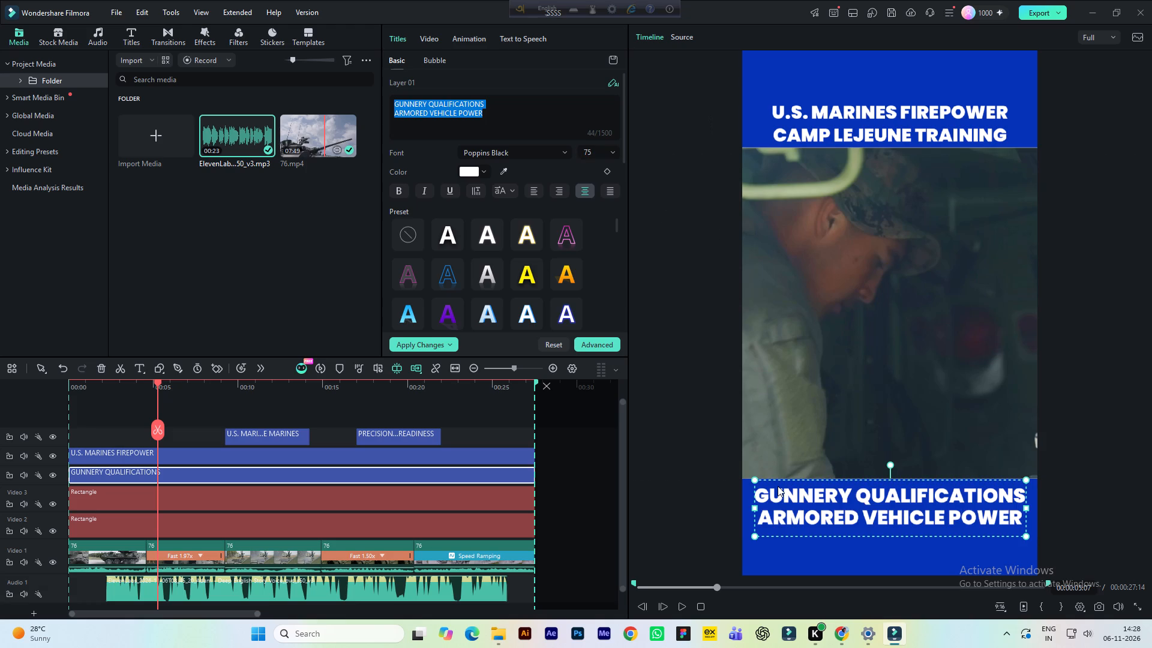
left_click(874, 514)
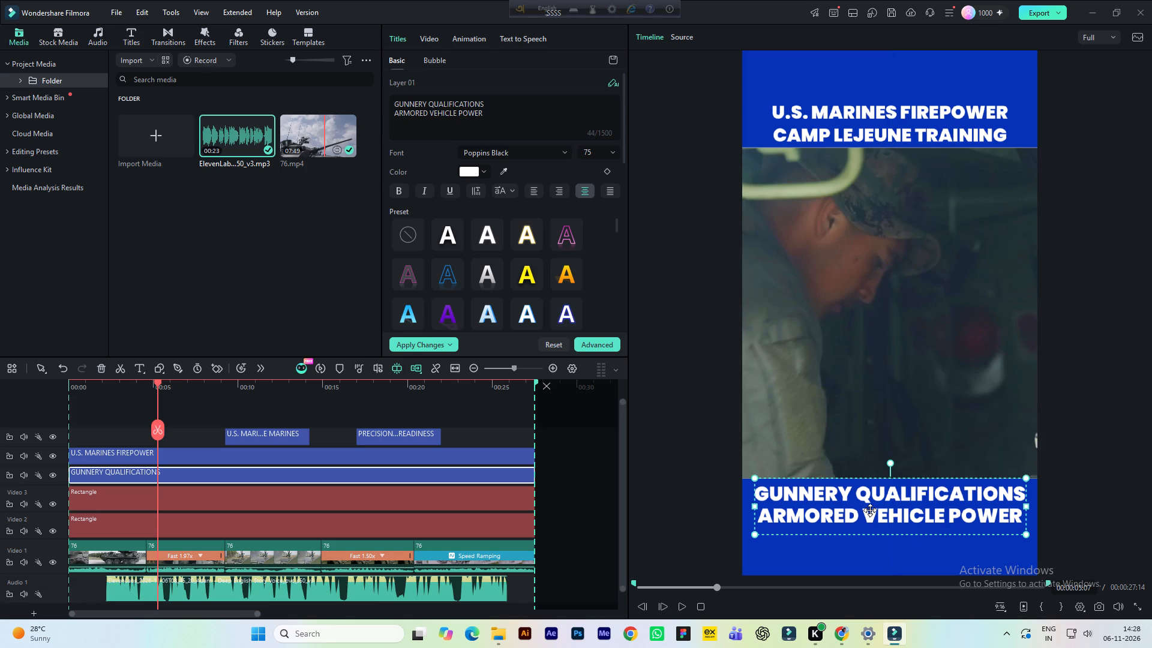
key("Up")
key("Up")
key("Up")
key("Up")
key("Up")
key("Up")
key("Up")
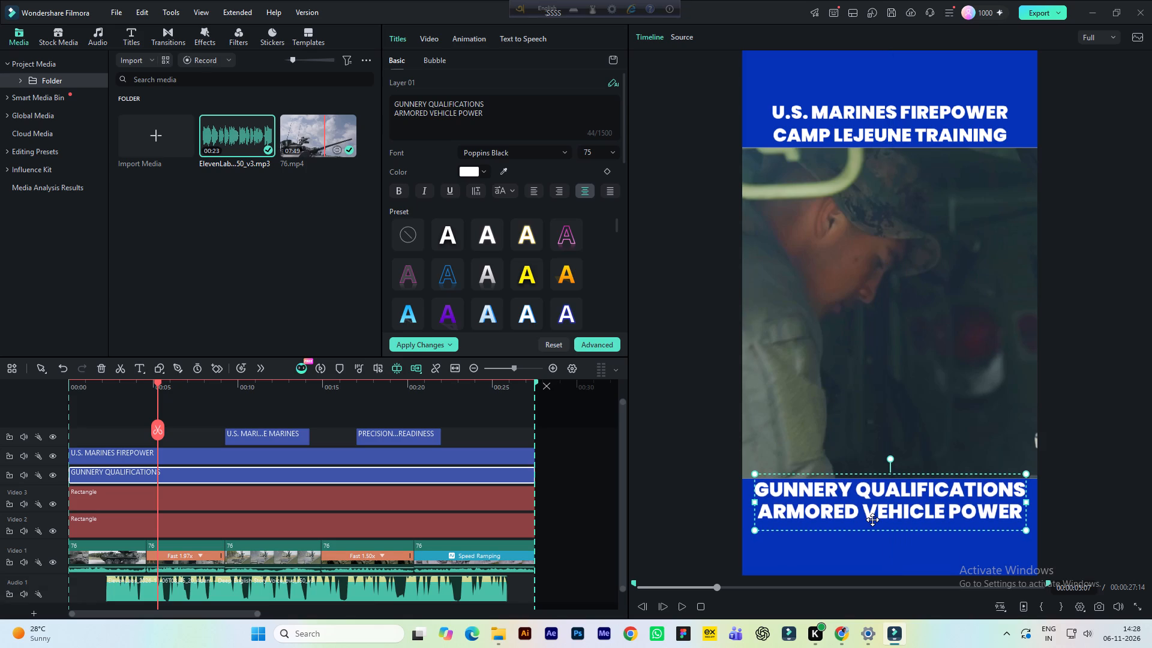
key("Down")
key("Right")
key("Down")
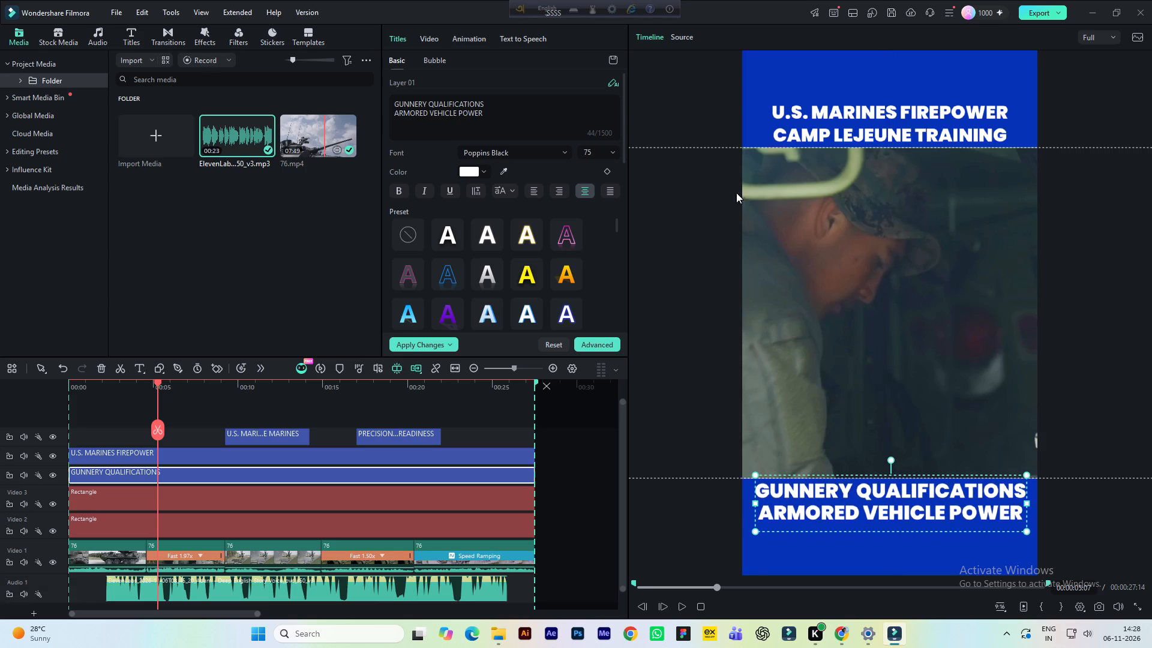
left_click(666, 133)
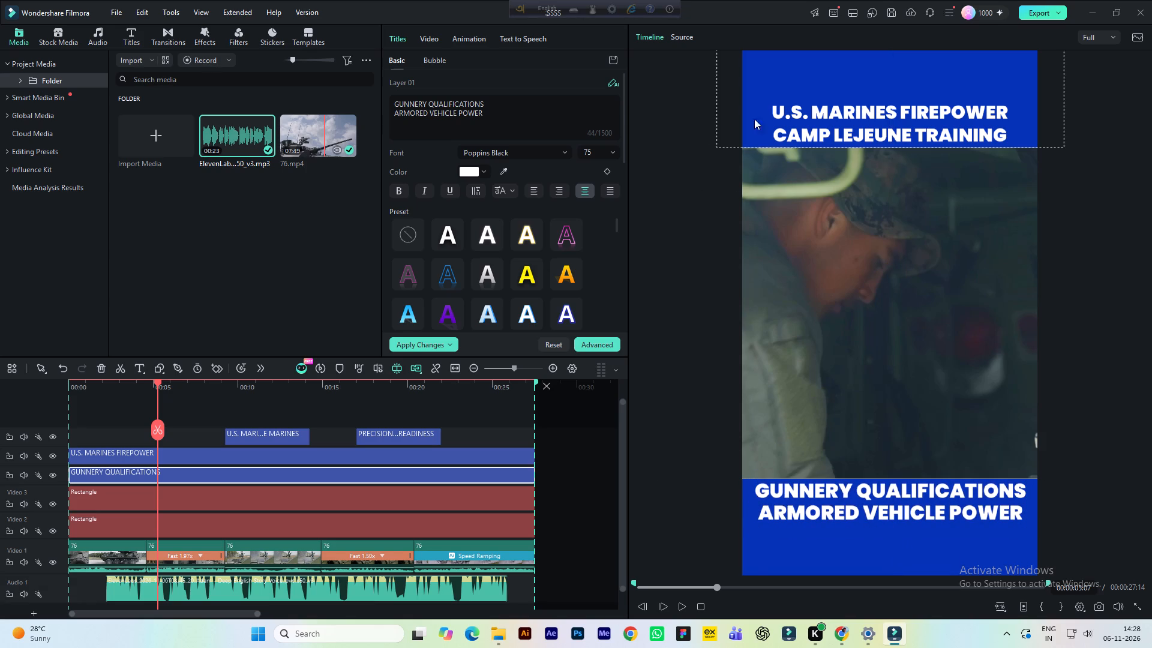
Nudge the U.S. MARINES FIREPOWER / CAMP LEJEUNE TRAINING title slightly down toward the footage, and save the project.
left_click(793, 121)
key("Down")
key("Down")
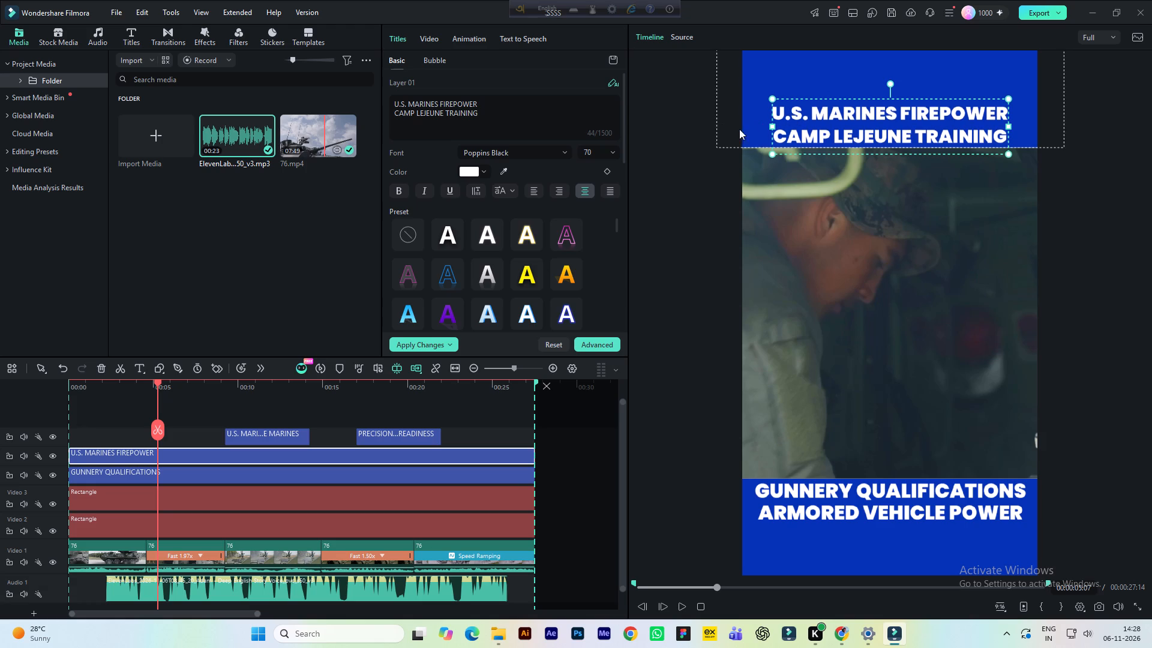
left_click(677, 92)
key("ctrl+s")
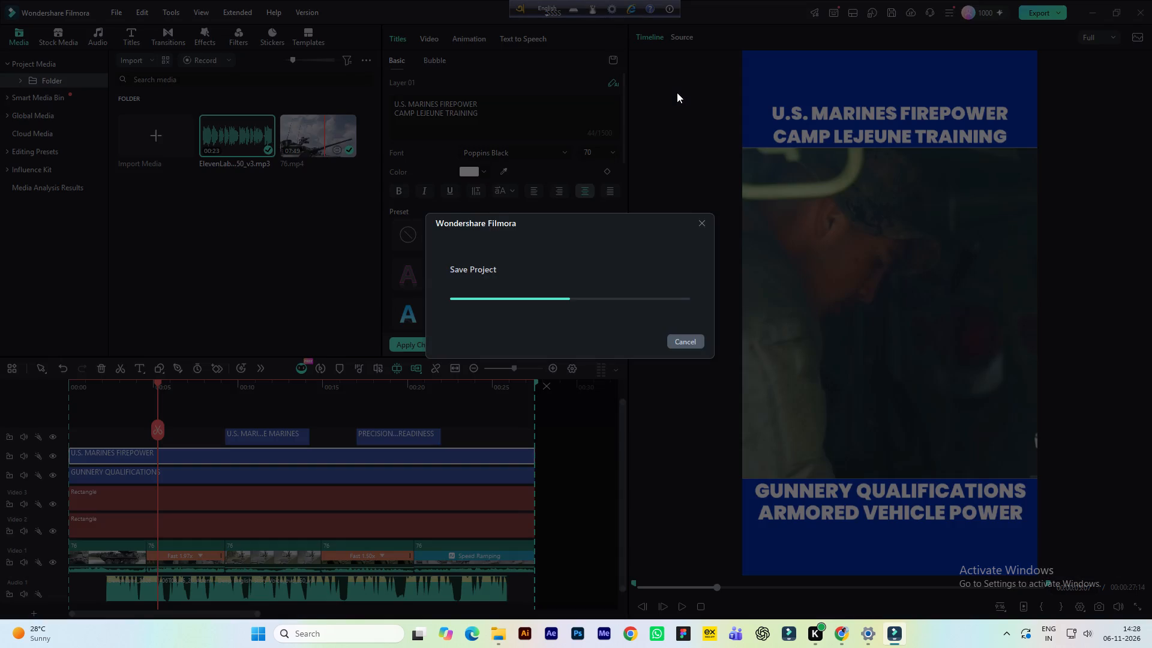
Play back the video from the beginning to the second lower third to review the titles and cuts.
left_click(134, 385)
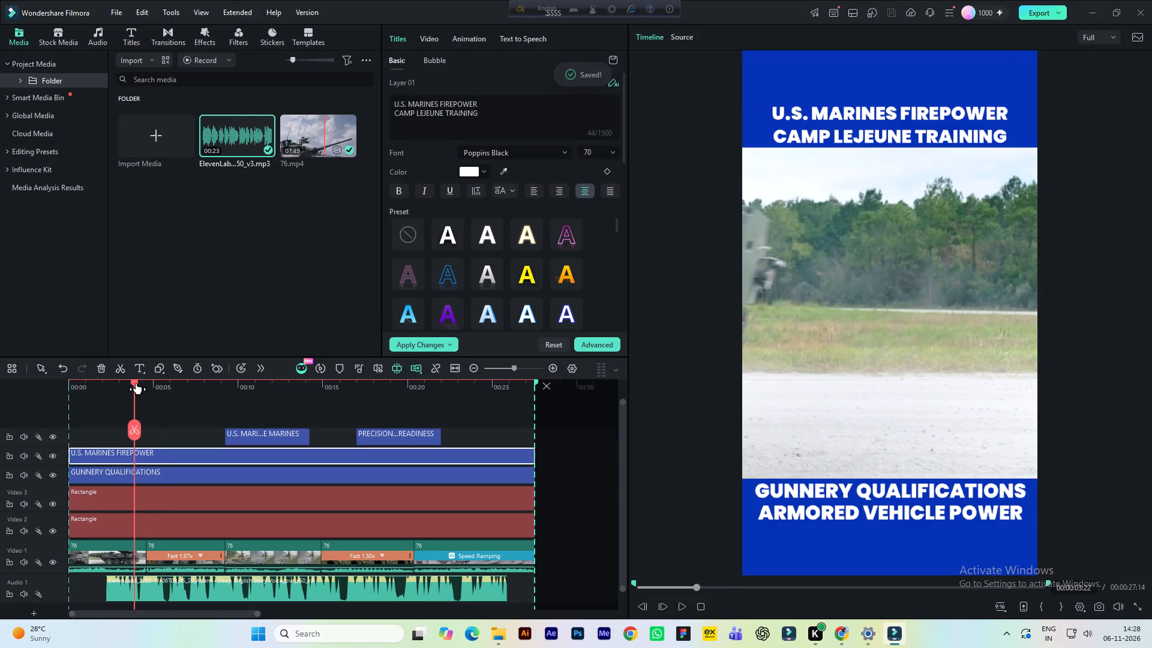
left_click_drag(137, 382, 56, 398)
key("space")
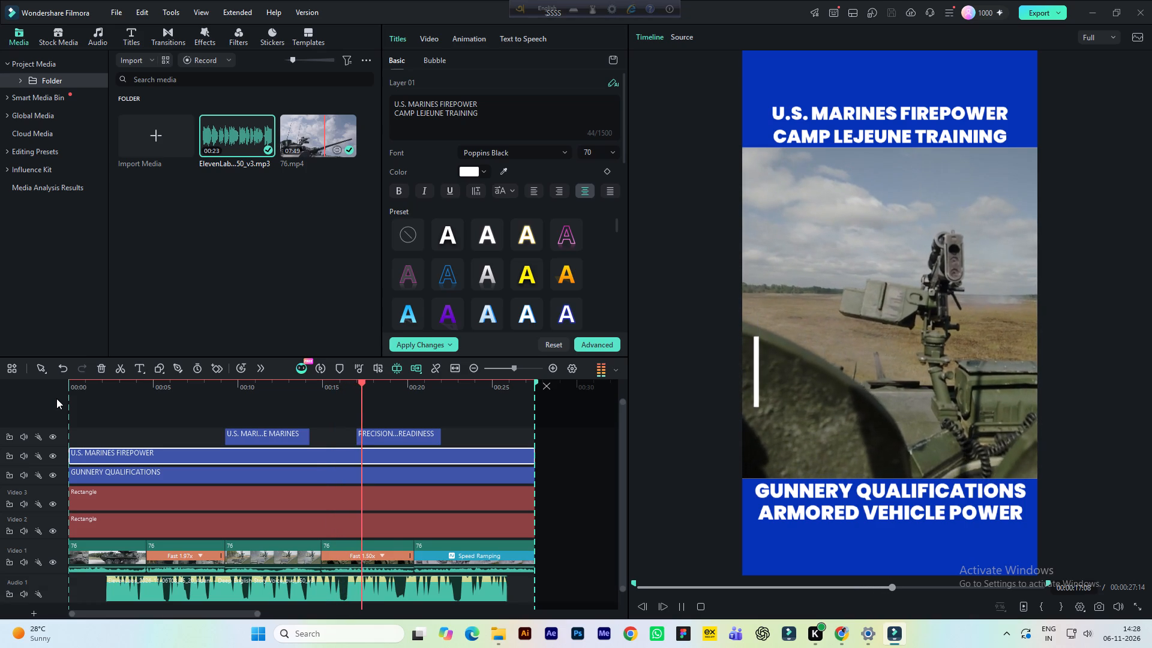
key("space")
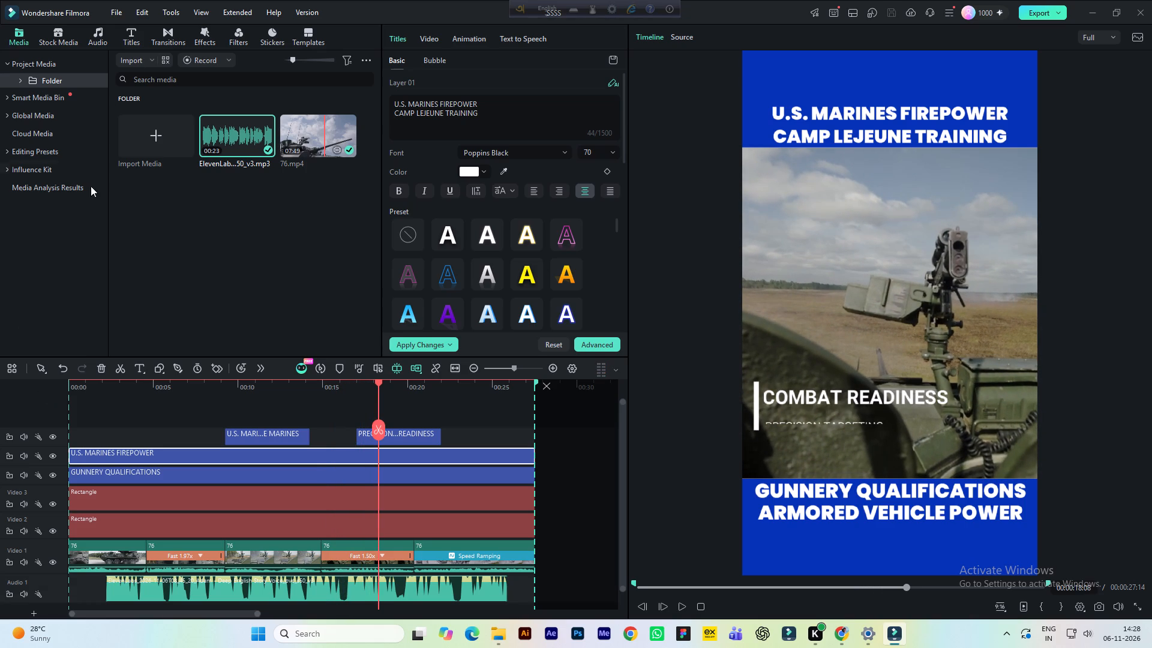
Browse the Split and Glitch transitions and add Glitch Transition 45 at the cut between the first and second clips.
left_click(159, 35)
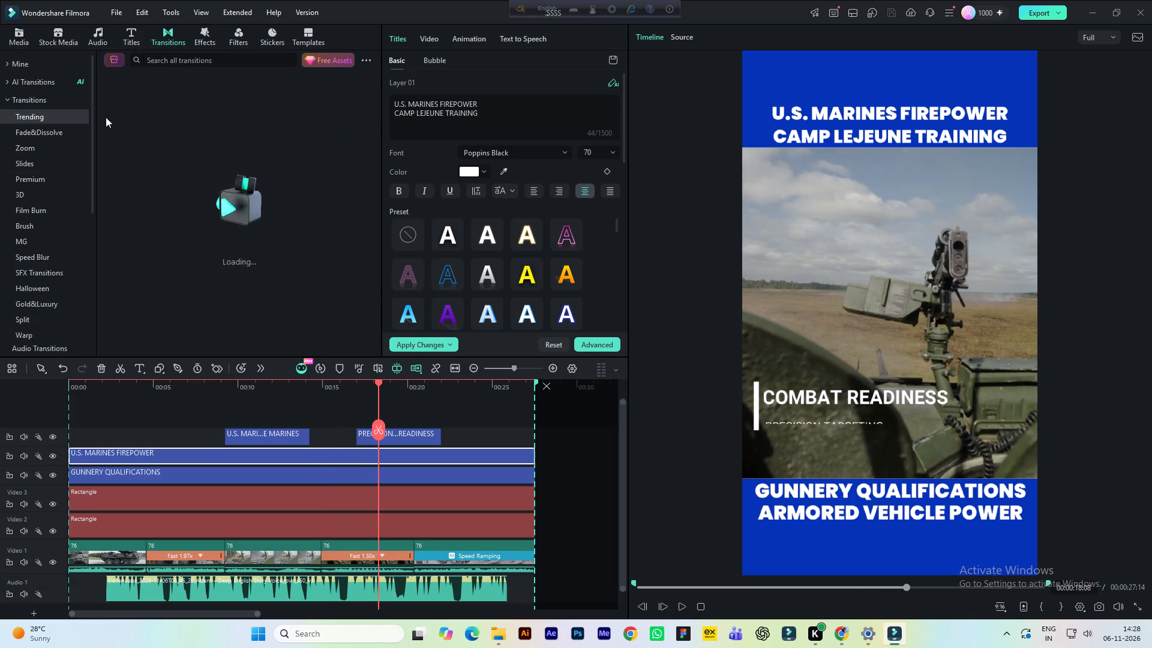
scroll(34, 246, "down", 1)
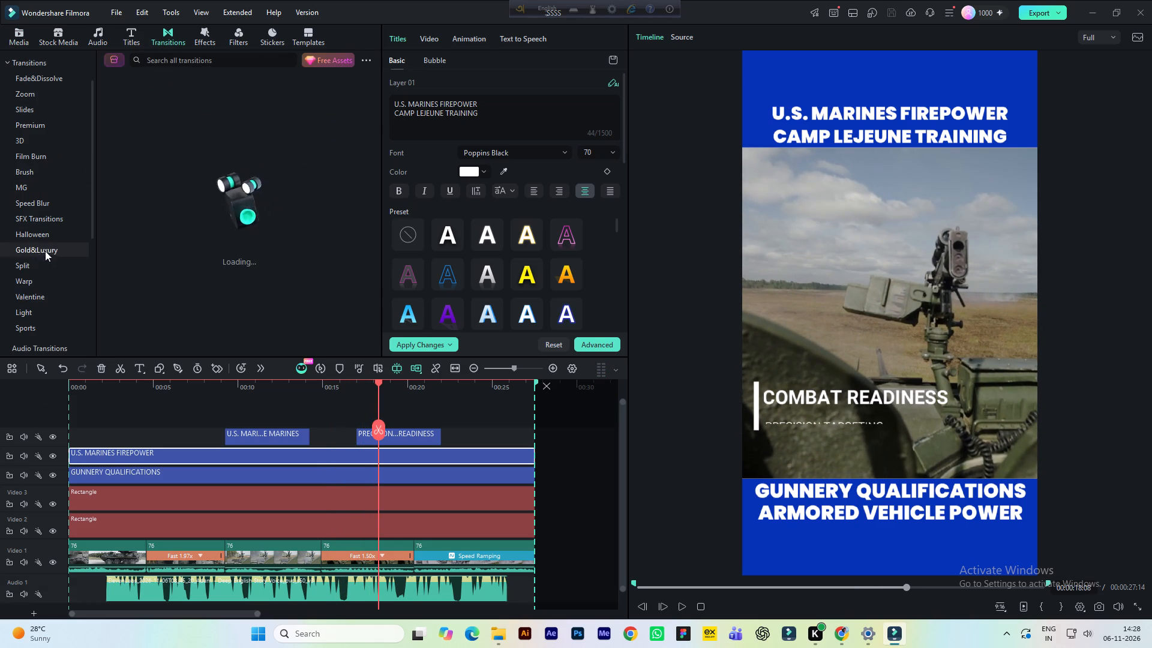
left_click(43, 266)
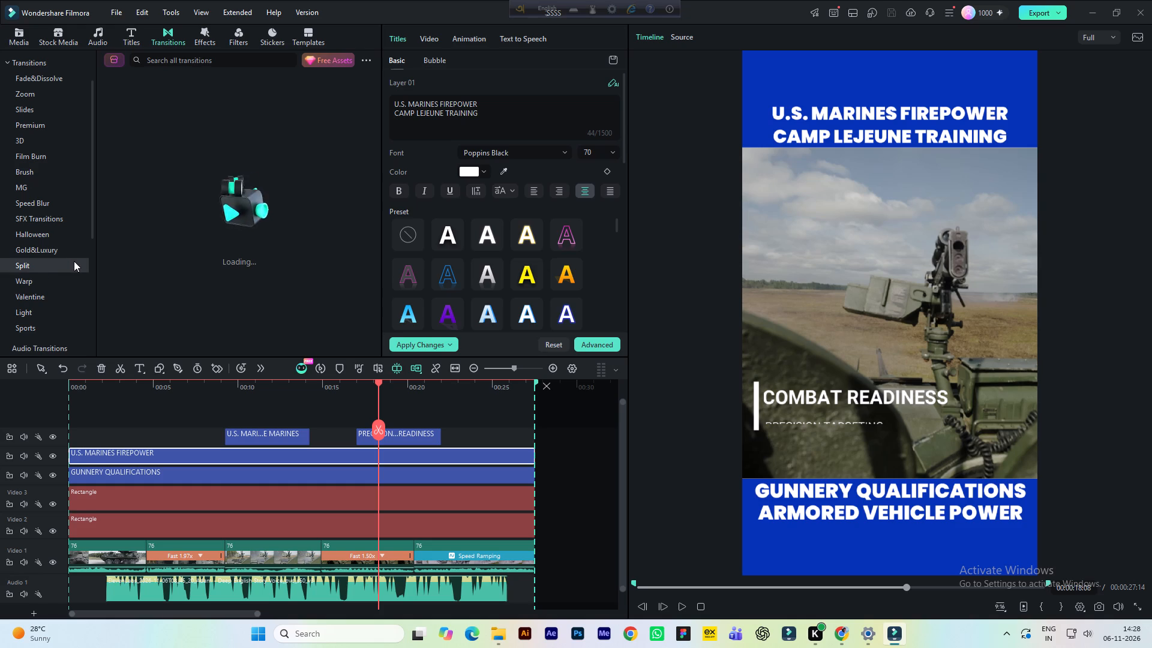
scroll(54, 266, "down", 1)
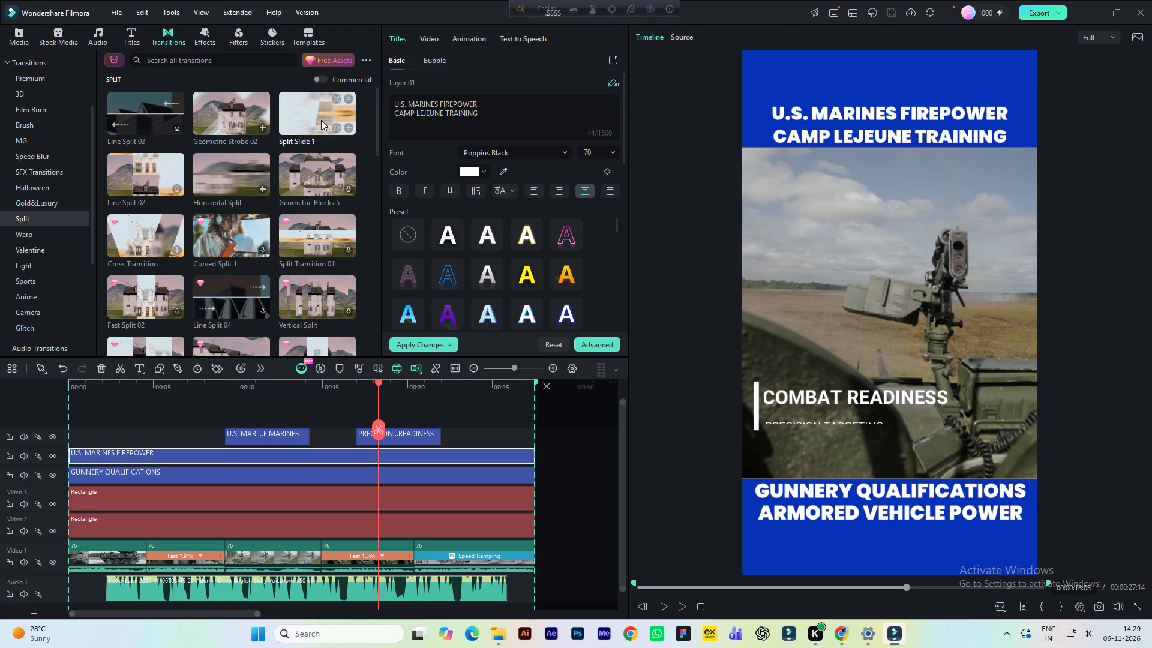
scroll(46, 125, "up", 2)
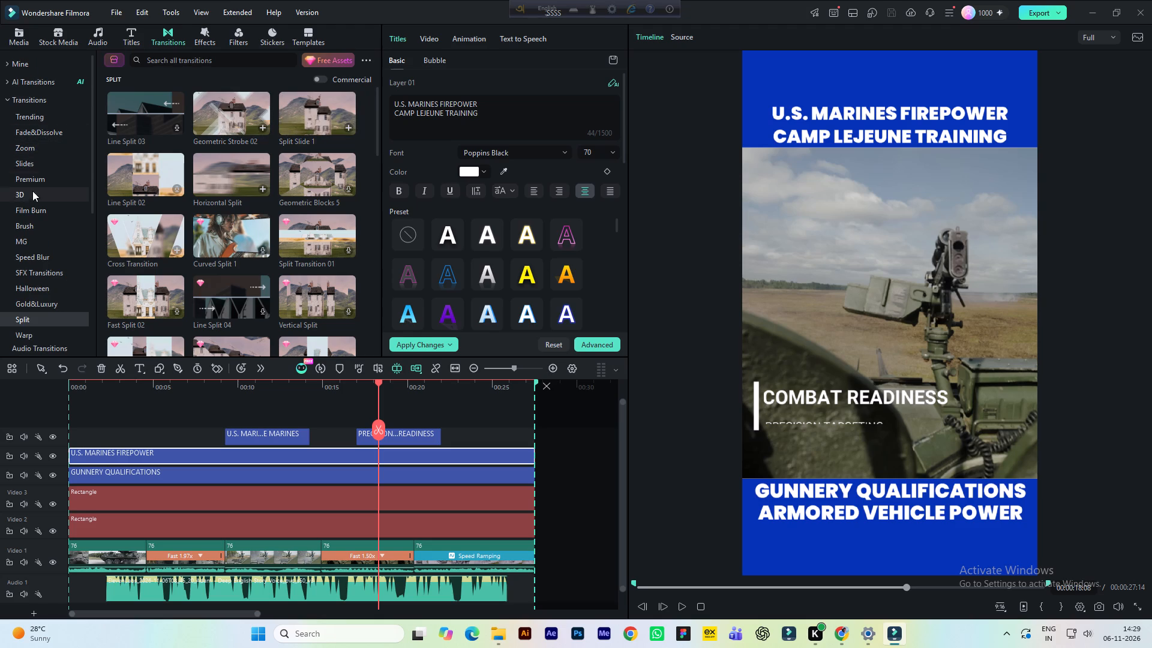
scroll(36, 206, "down", 3)
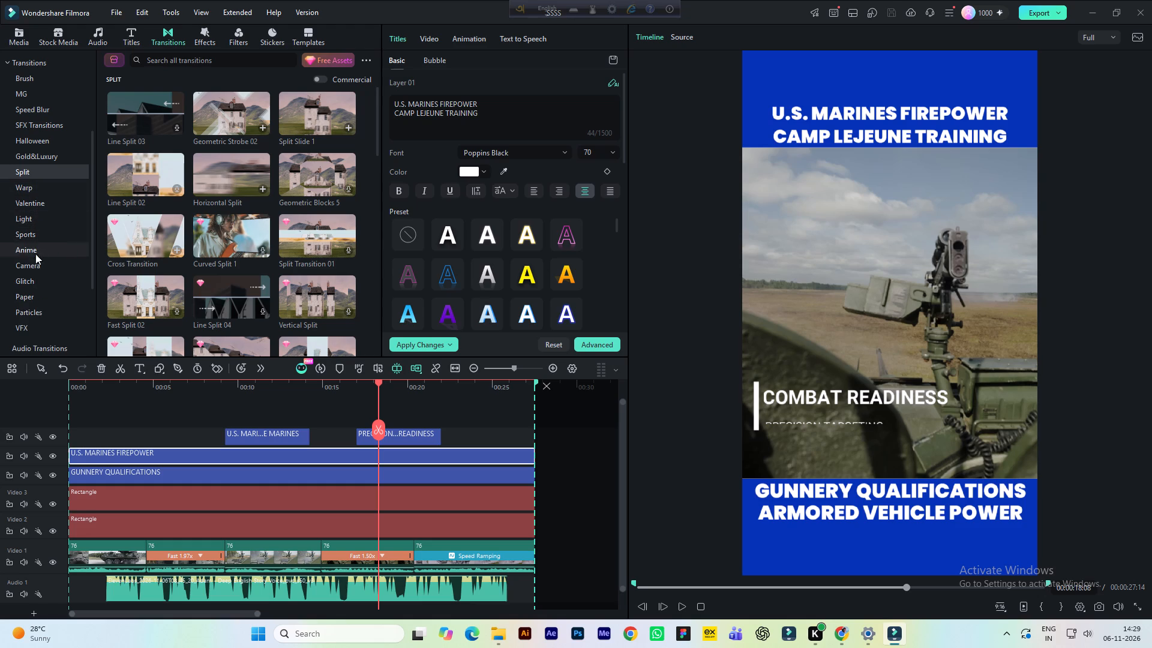
left_click(38, 278)
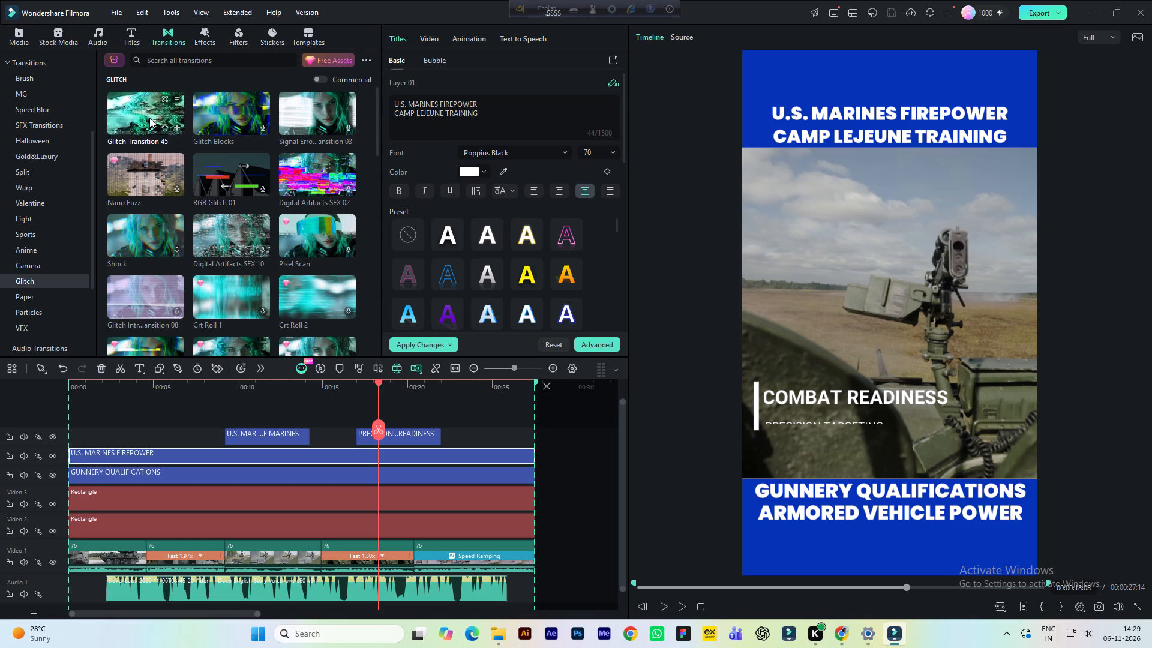
left_click_drag(149, 118, 152, 532)
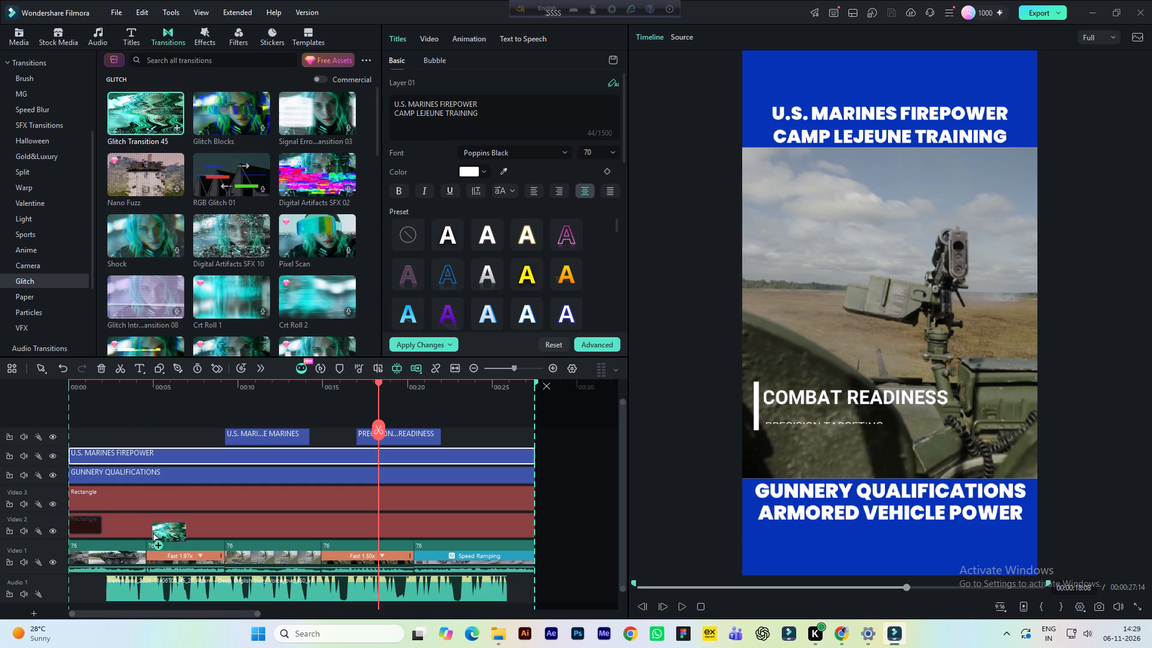
left_click_drag(152, 532, 151, 543)
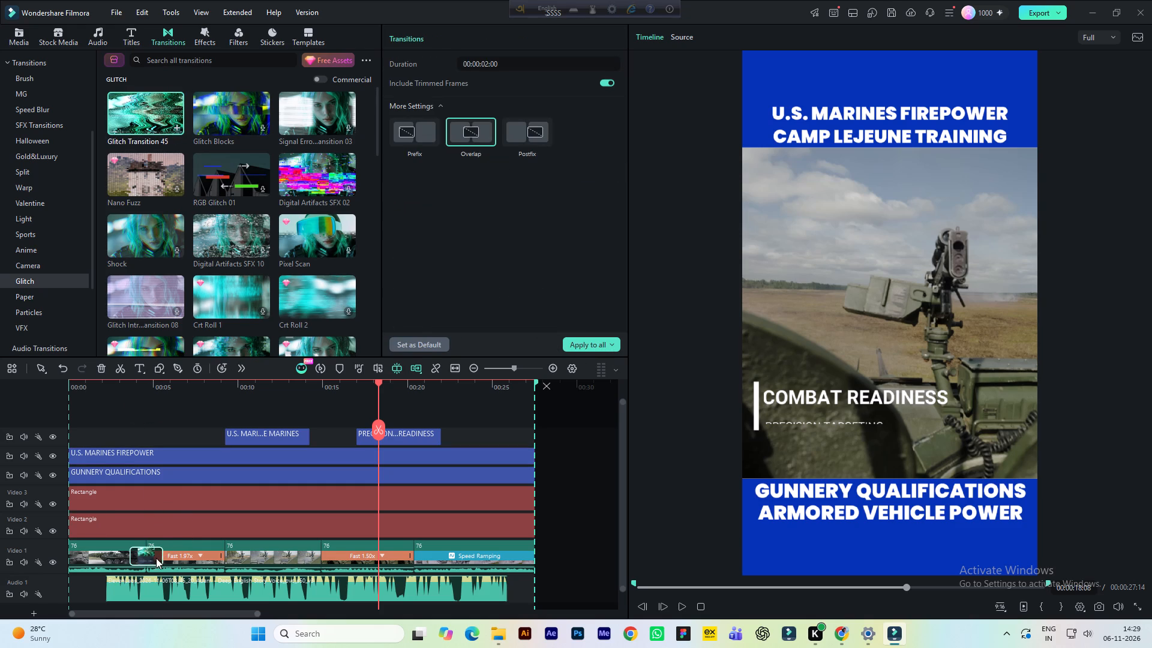
Shorten Glitch Transition 45 to a duration of 00:00:00:22, save the project, and play back across the cut.
left_click_drag(161, 555, 154, 554)
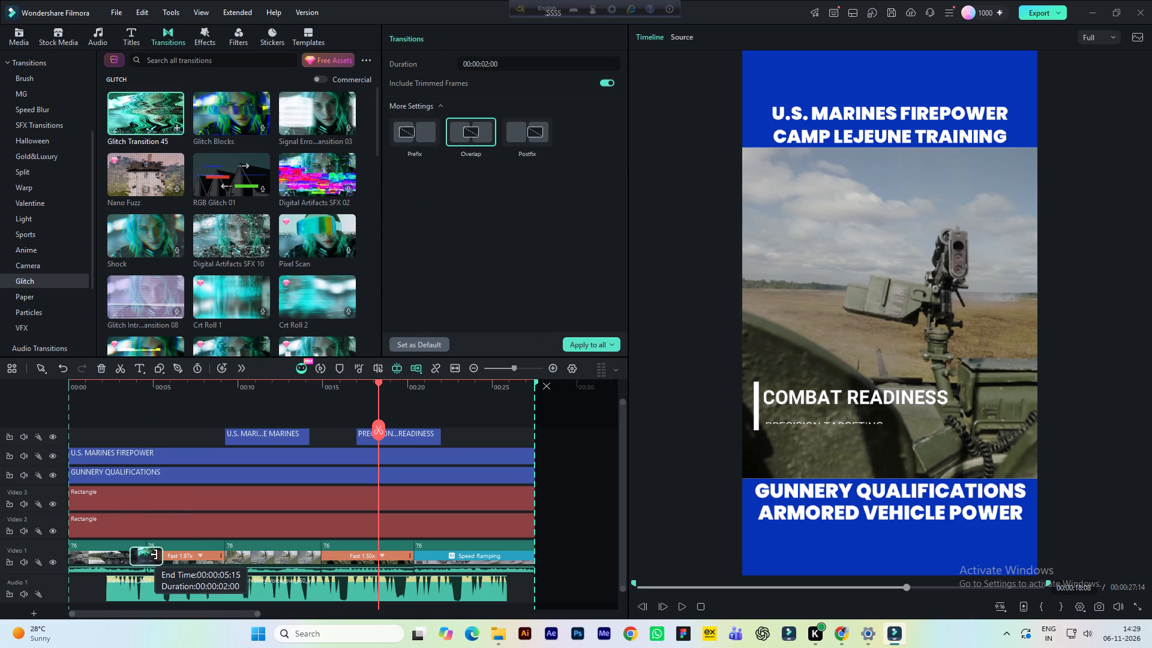
left_click_drag(154, 554, 154, 554)
left_click(116, 388)
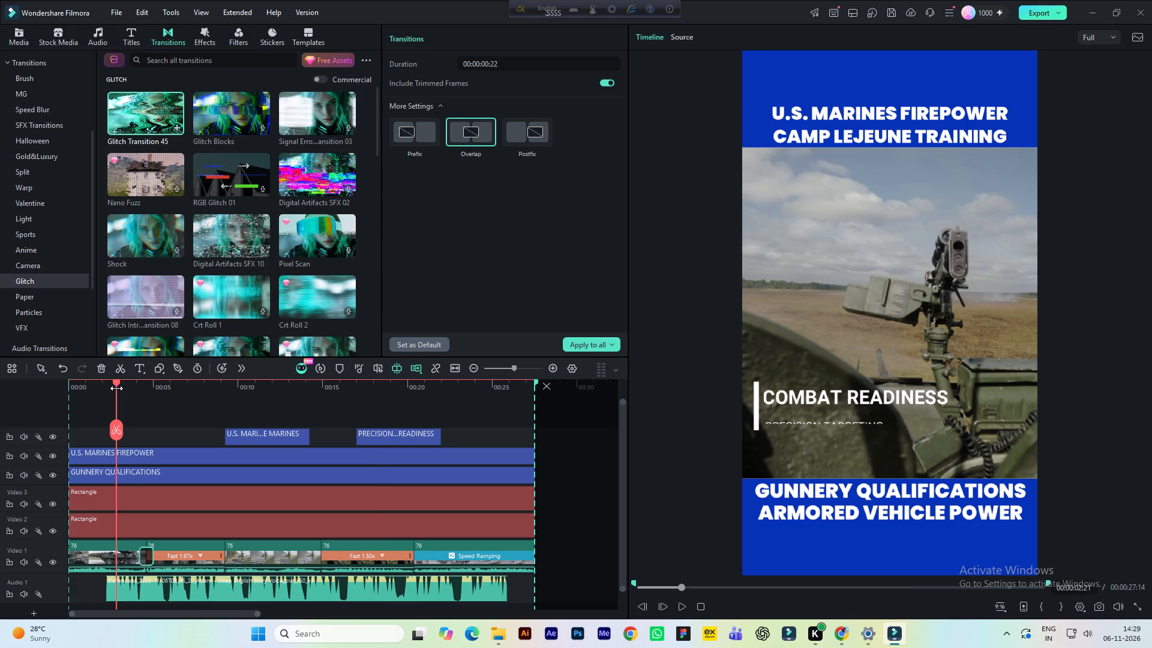
key("ctrl+s")
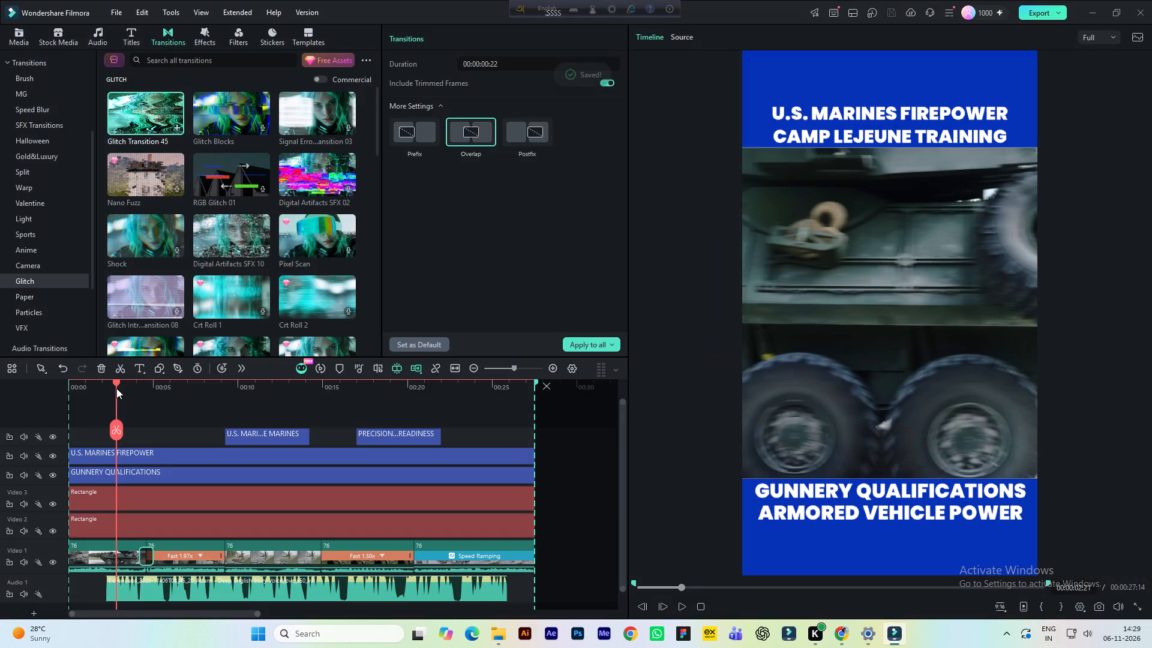
key("space")
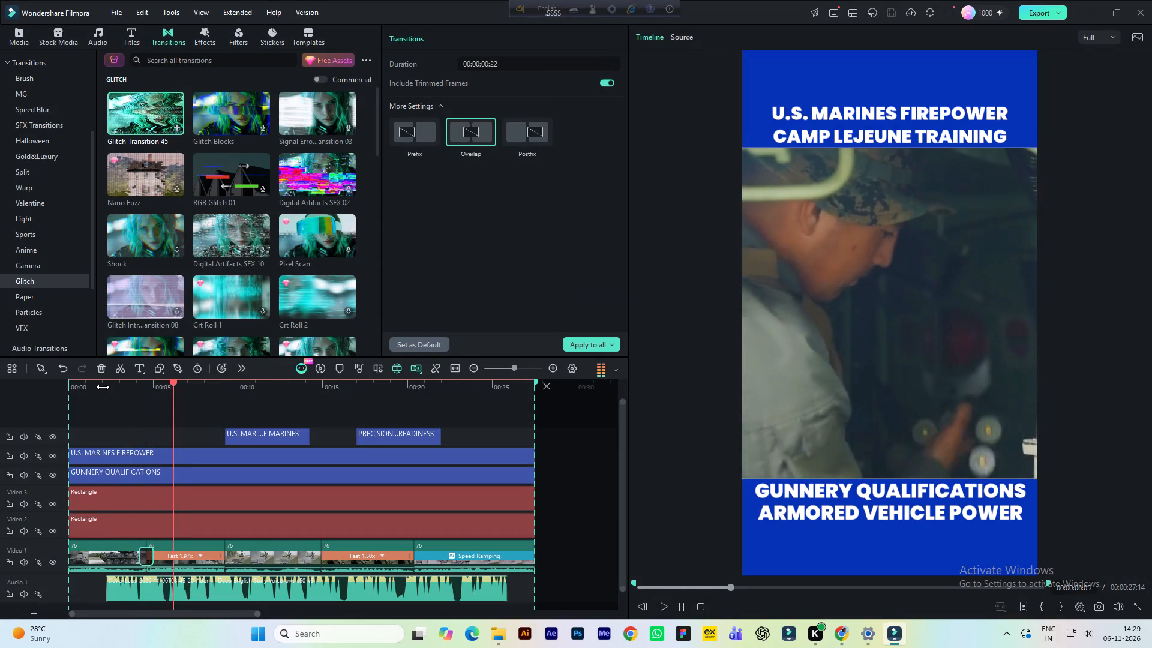
key("space")
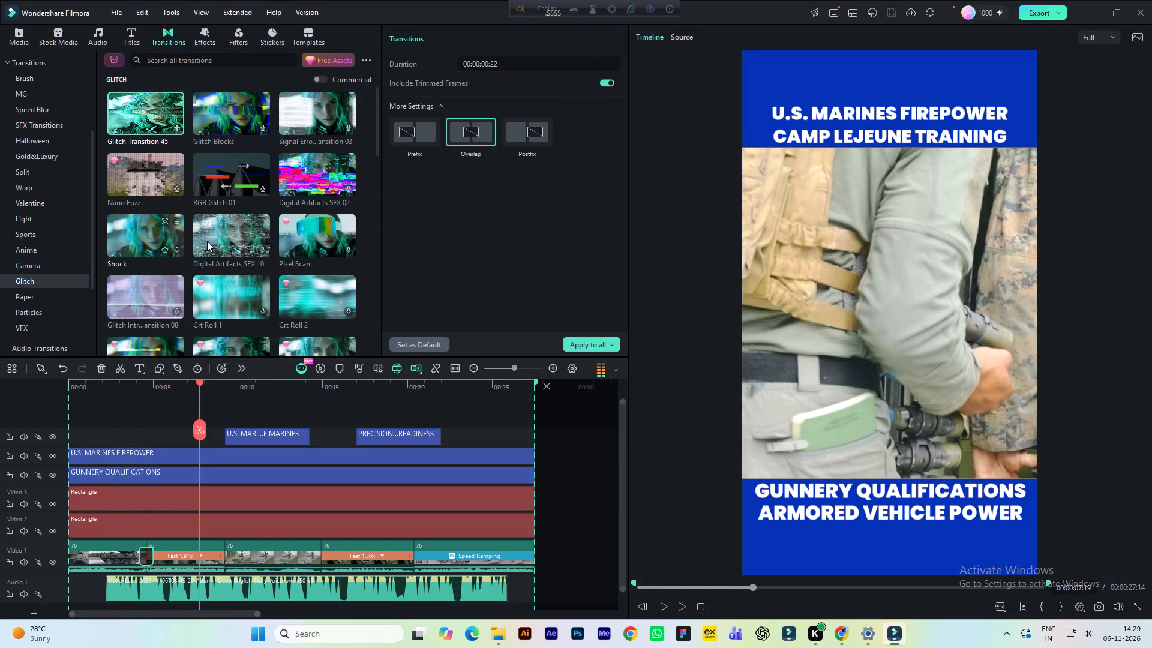
Add the Digital Artifacts SFX 02 transition between the second and third clips, shorten it to 00:00:00:18, preview it, and save.
left_click(319, 176)
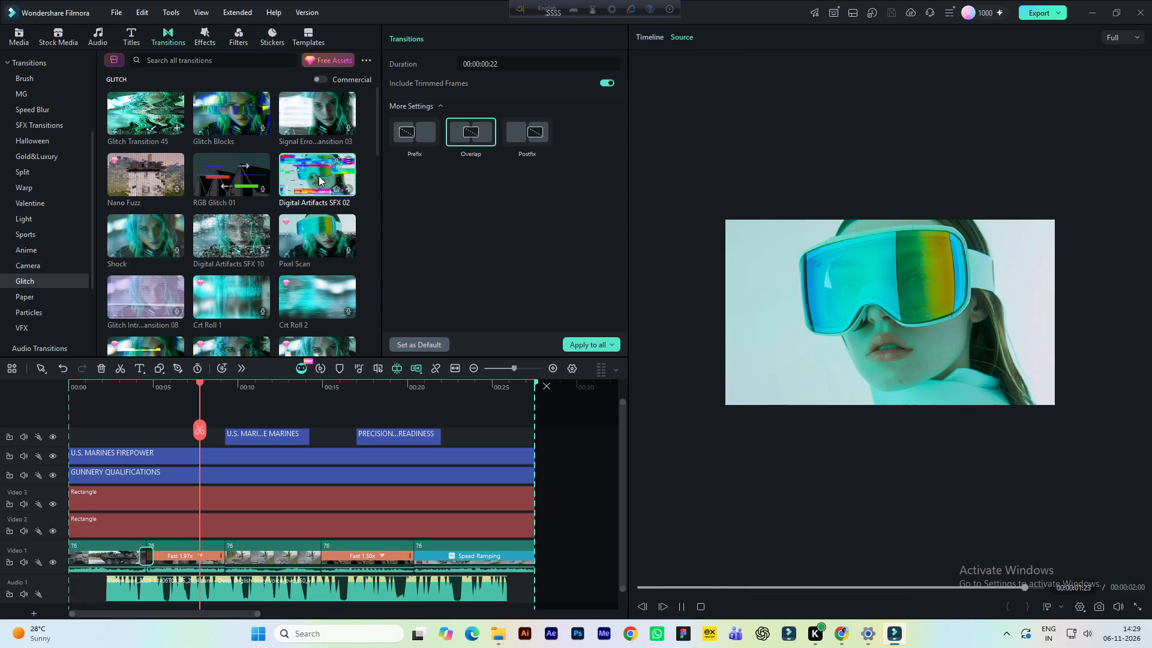
left_click_drag(316, 179, 229, 541)
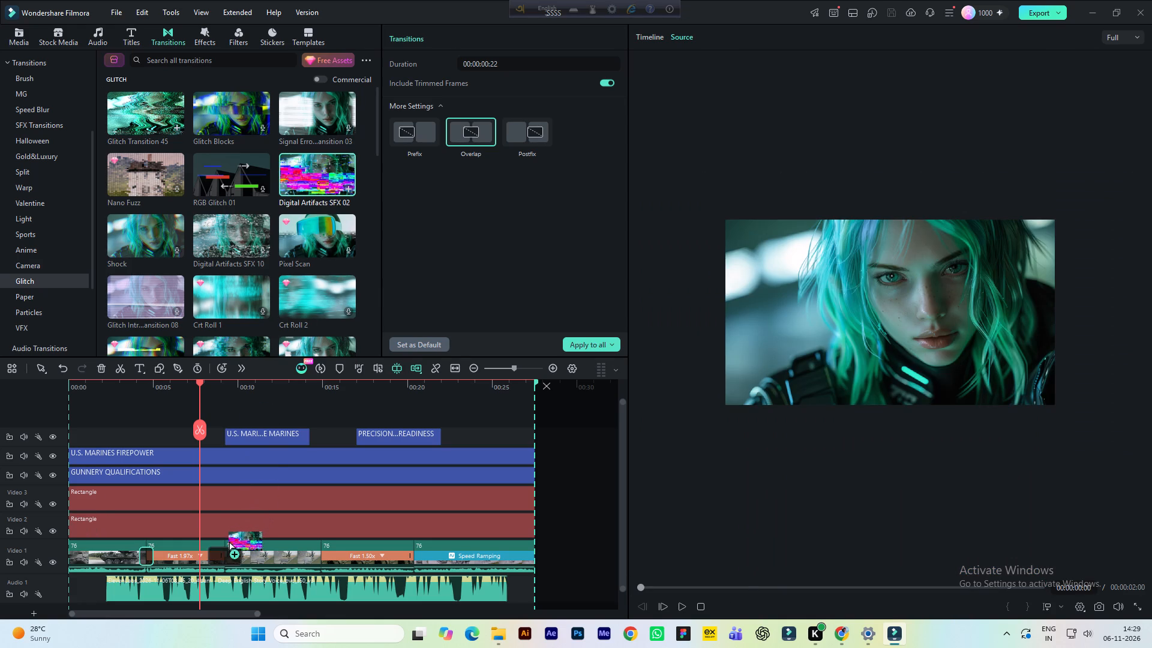
left_click_drag(229, 541, 230, 544)
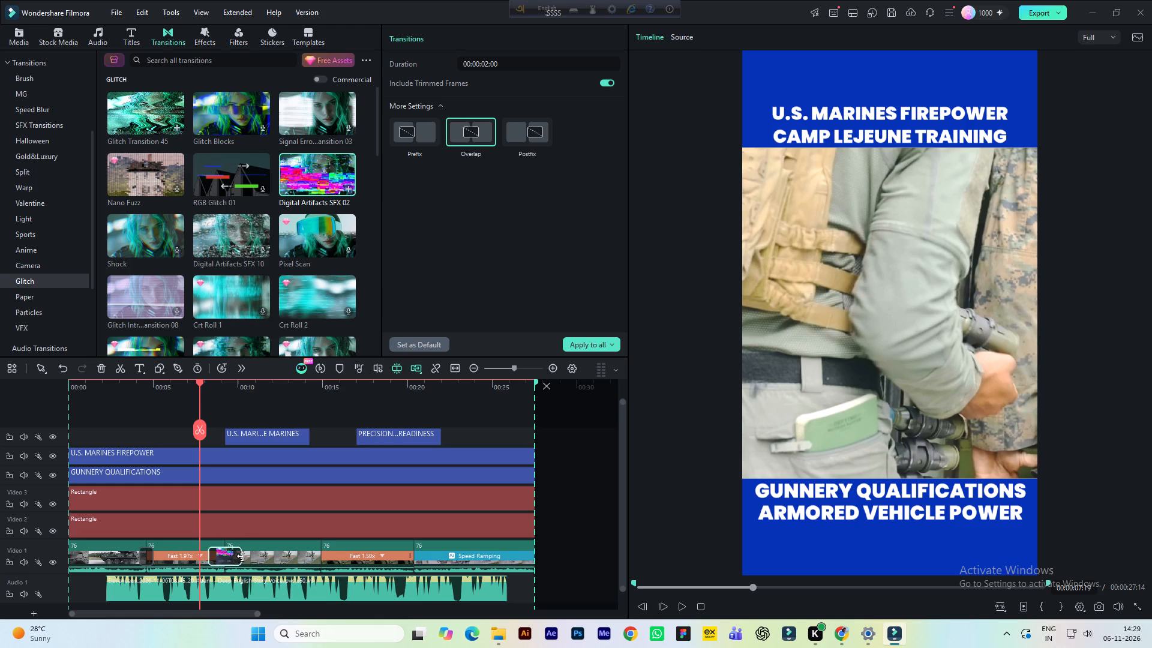
left_click_drag(241, 556, 231, 556)
key("space")
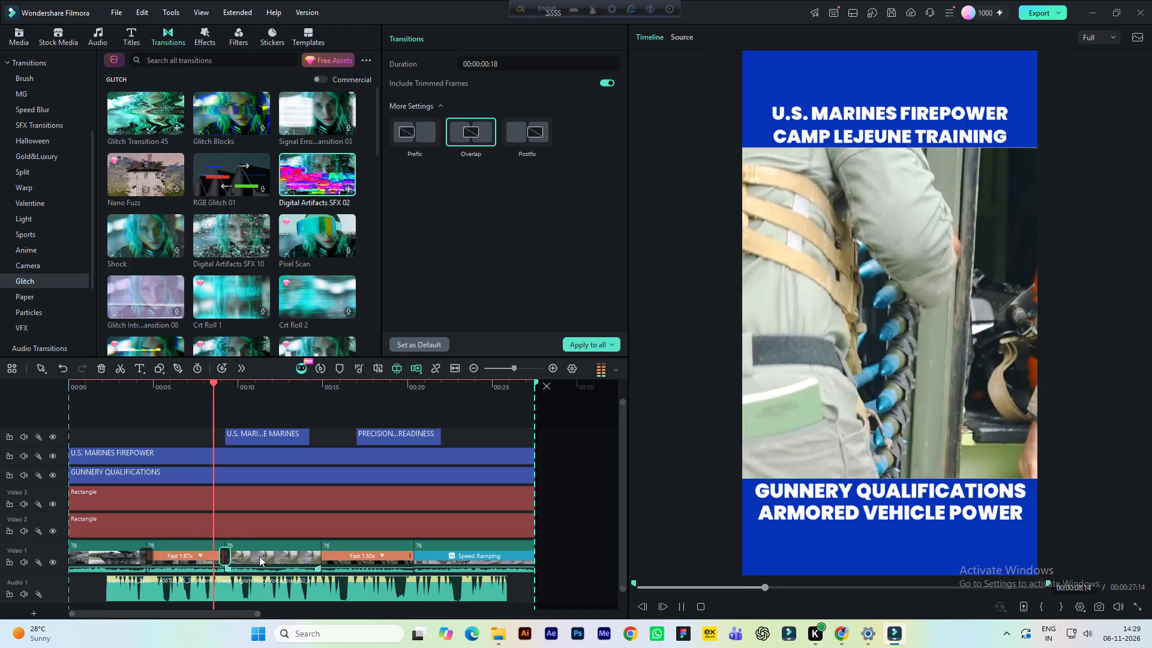
key("space")
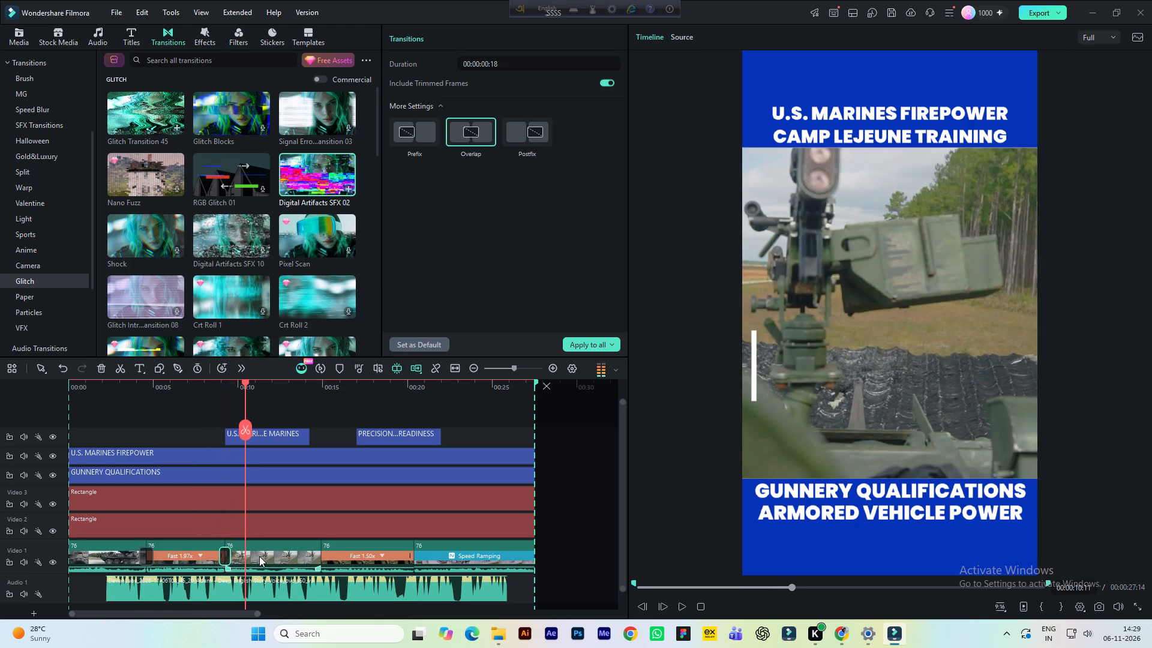
key("ctrl+s")
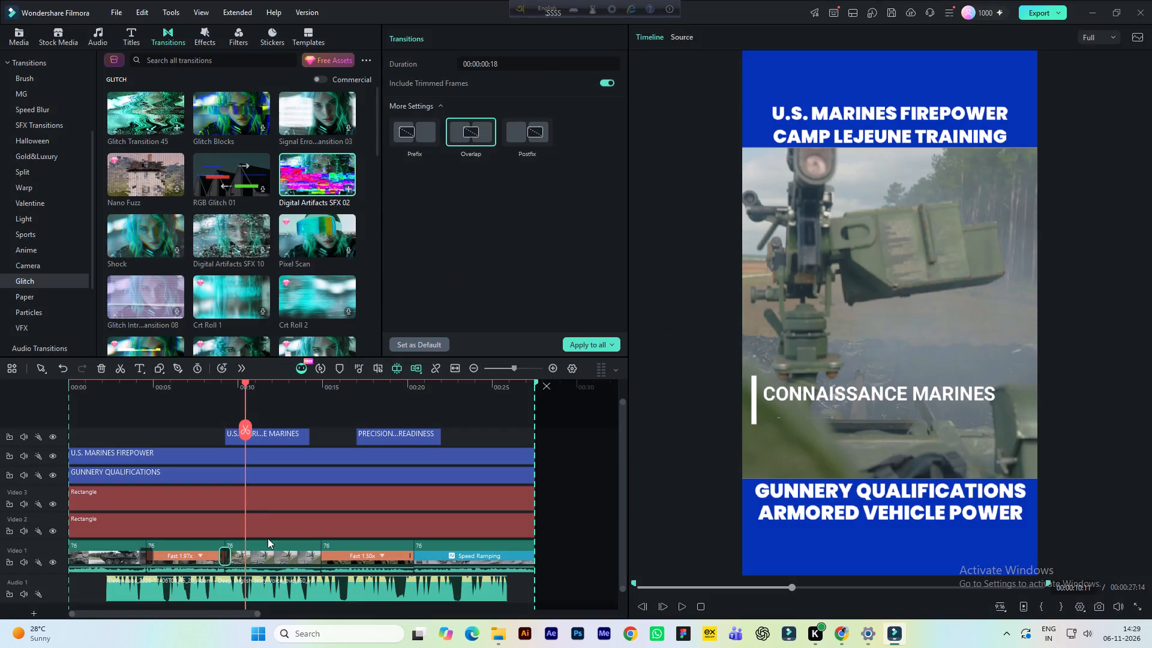
Play back across the cut between the second and third clips, and undo adding the Digital Artifacts SFX 02 transition there.
left_click(215, 398)
key("space")
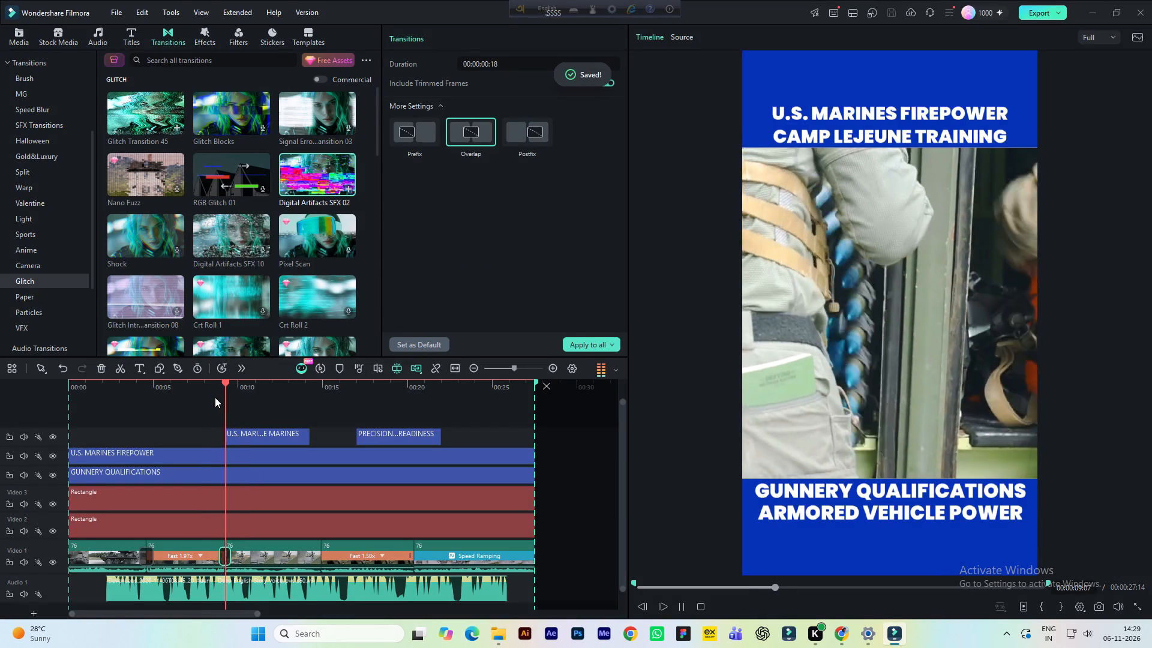
key("space")
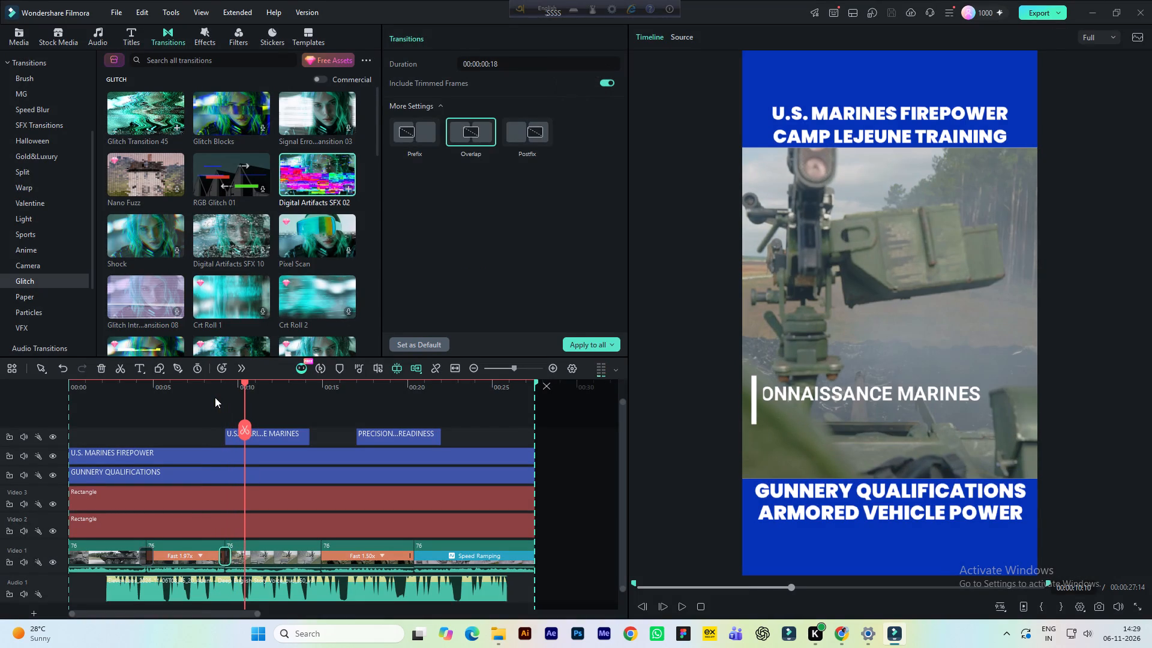
key("ctrl+z")
key("ctrl+z")
Add the Line Split 02 transition from the Split category between the second and third clips and shorten it to 00:00:01:01.
scroll(158, 182, "up", 1)
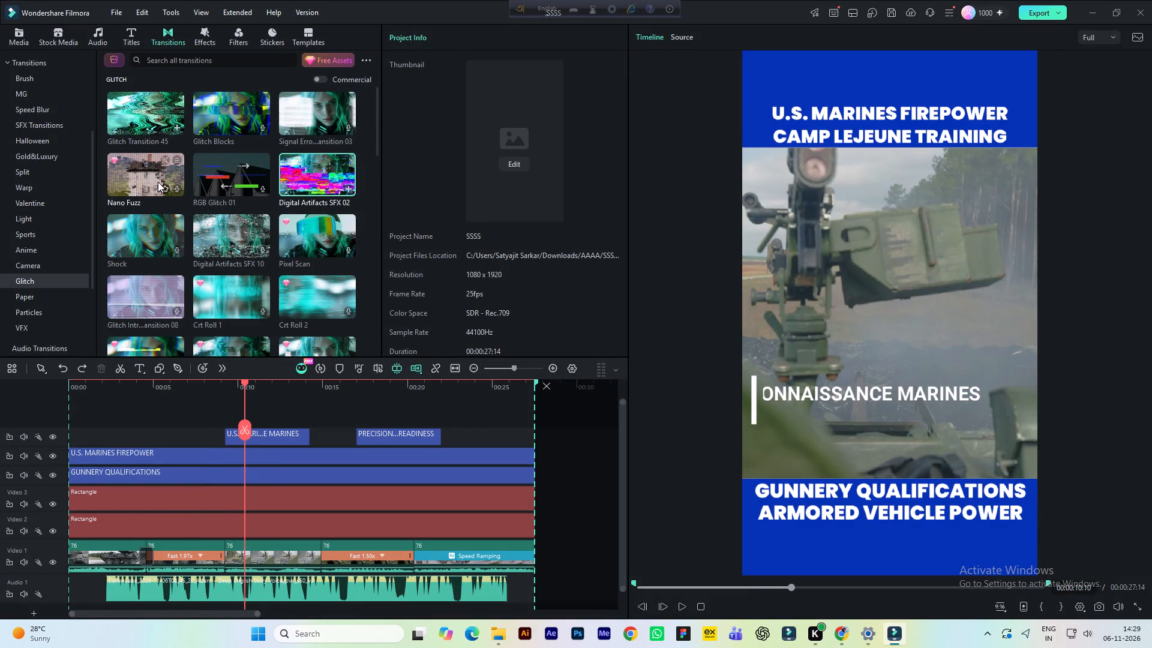
scroll(158, 182, "up", 1)
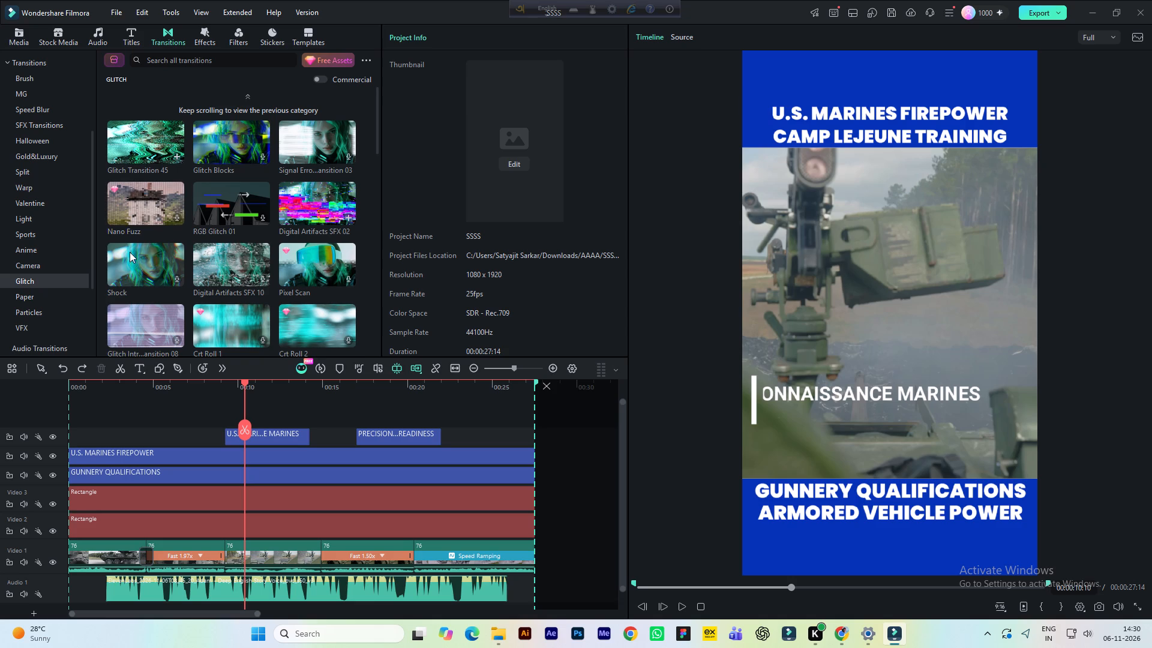
left_click(48, 176)
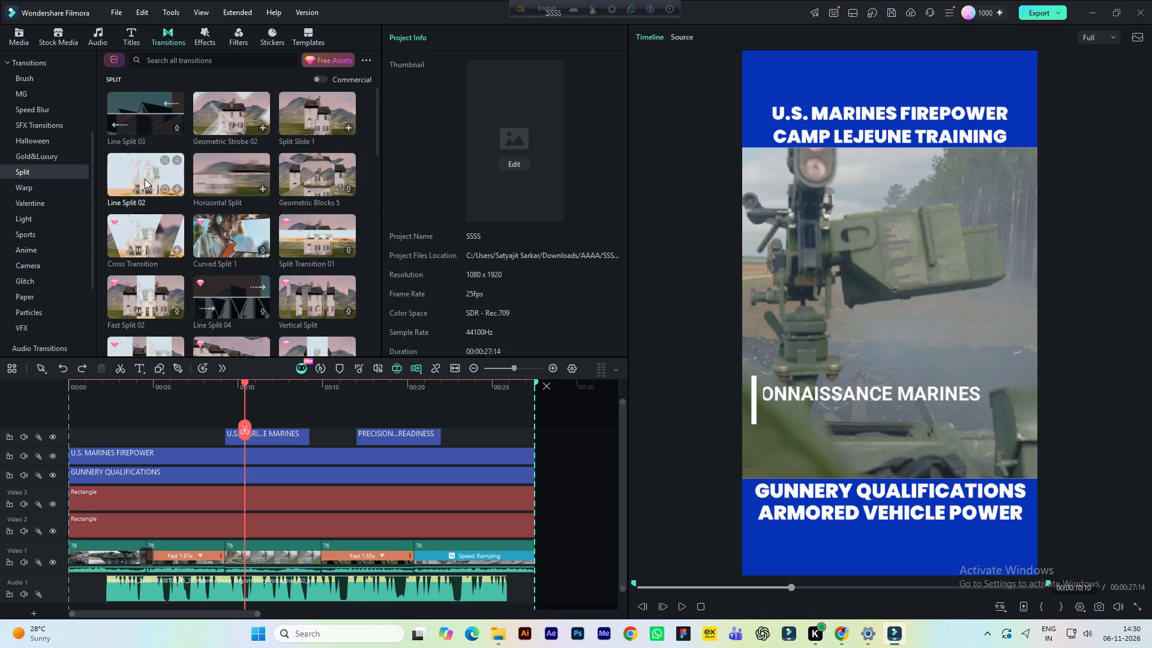
left_click_drag(145, 179, 232, 543)
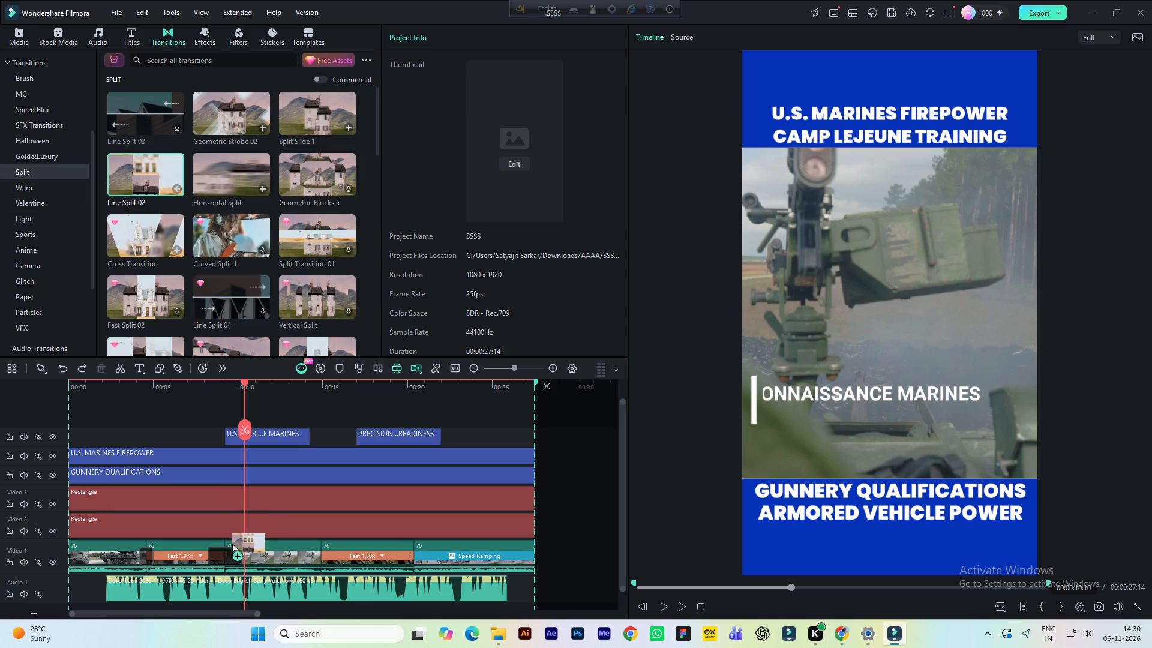
left_click_drag(238, 392, 278, 389)
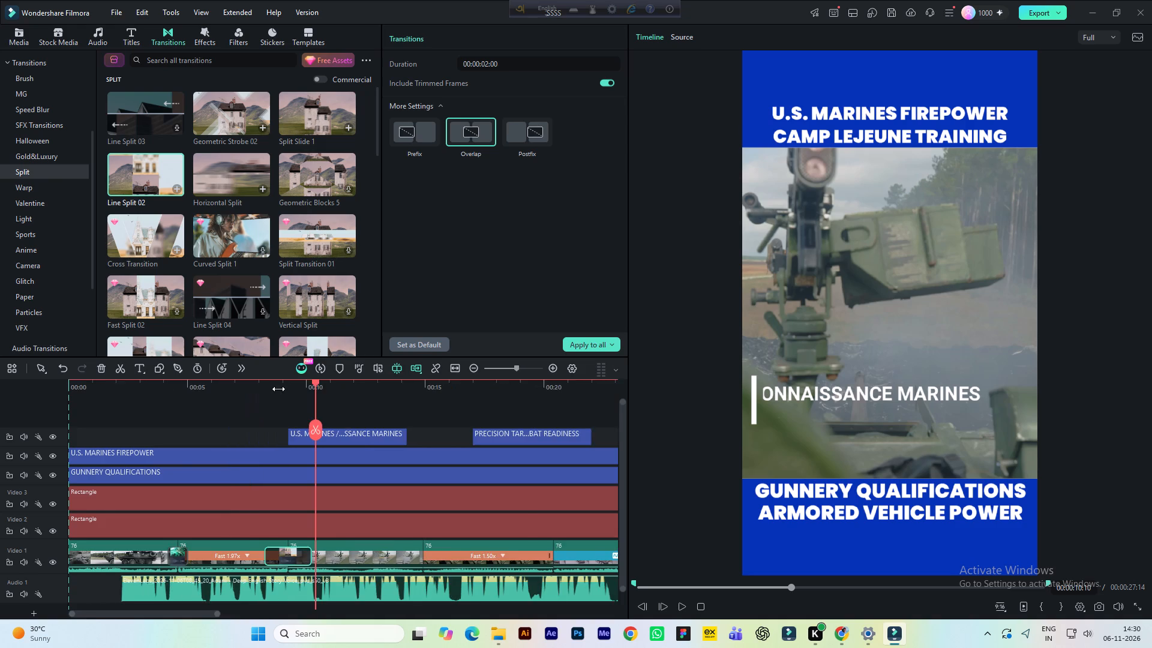
left_click_drag(278, 389, 300, 394)
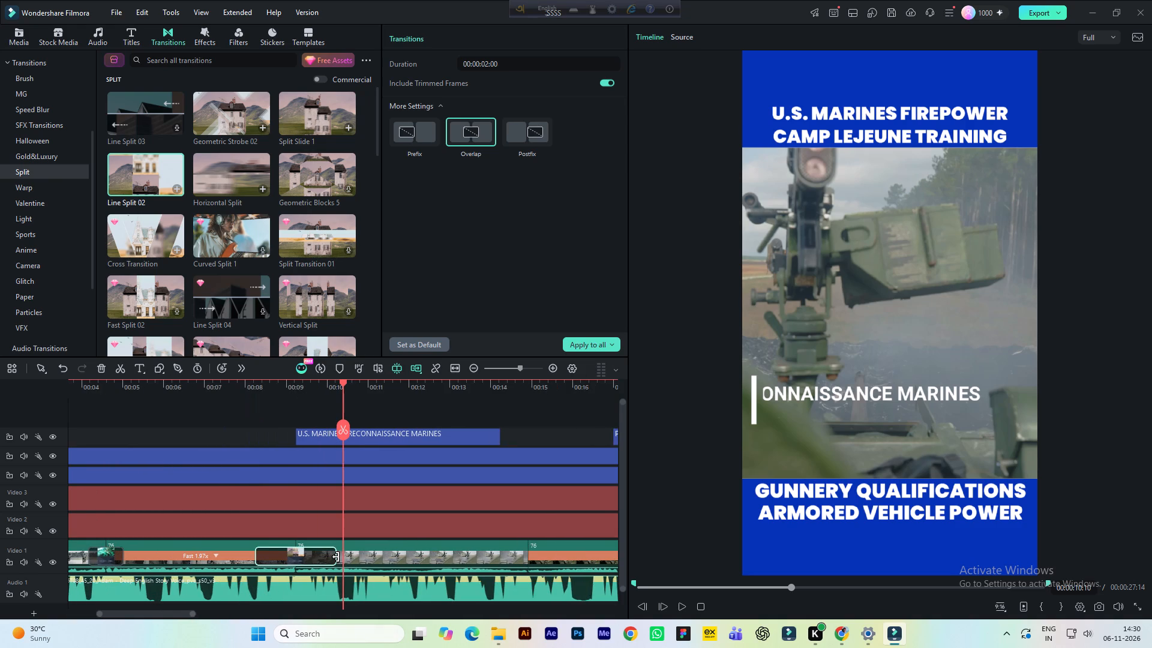
left_click_drag(336, 557, 317, 557)
Play back across the Line Split 02 transition and the following lower third, and save the project.
left_click(200, 393)
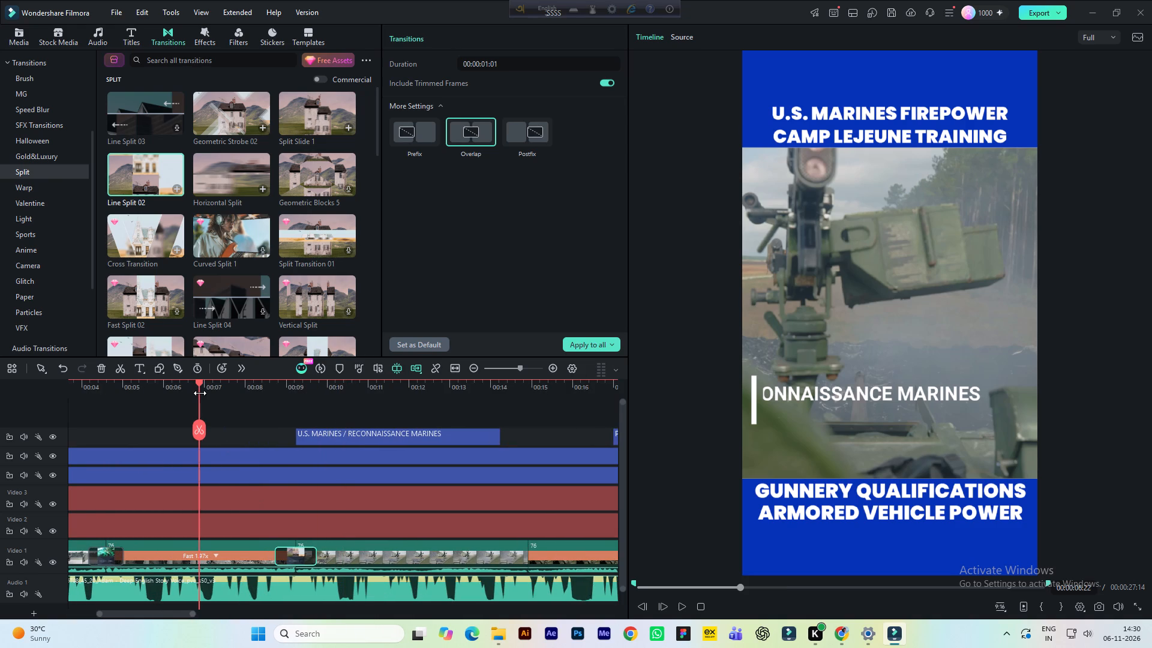
key("space")
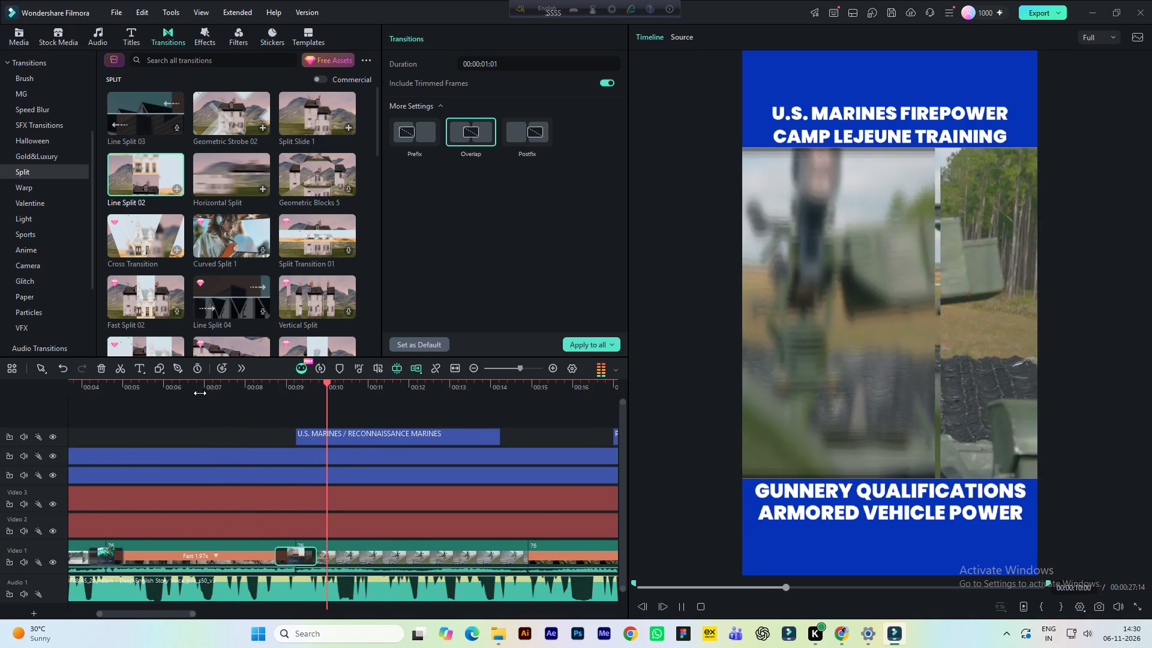
key("space")
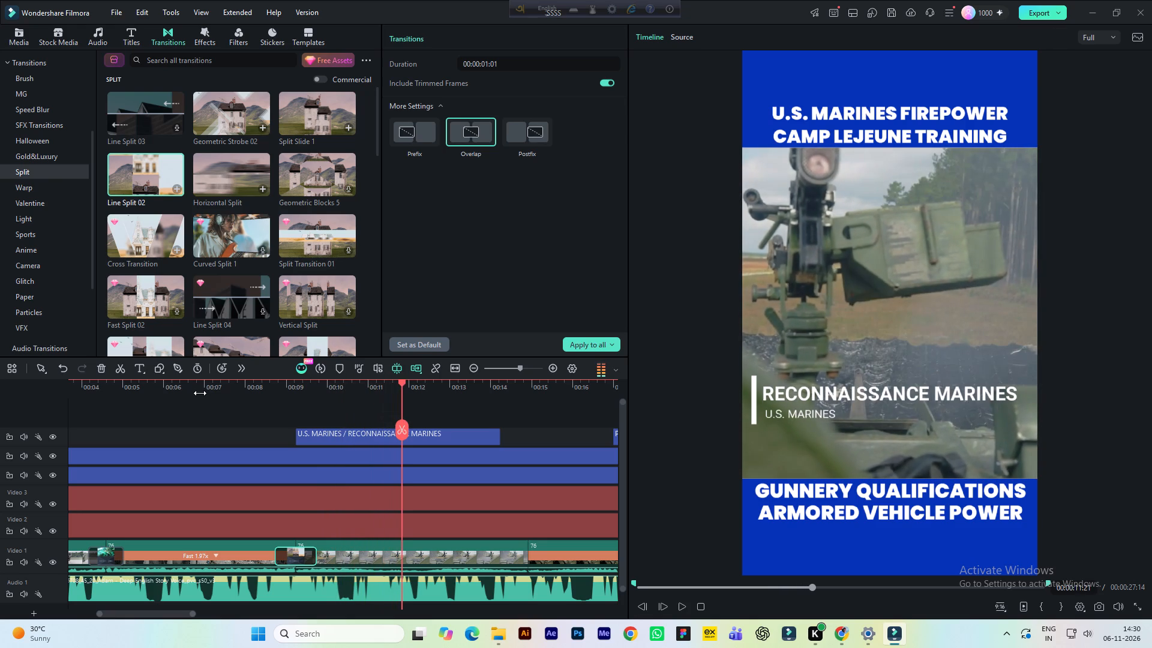
key("ctrl+s")
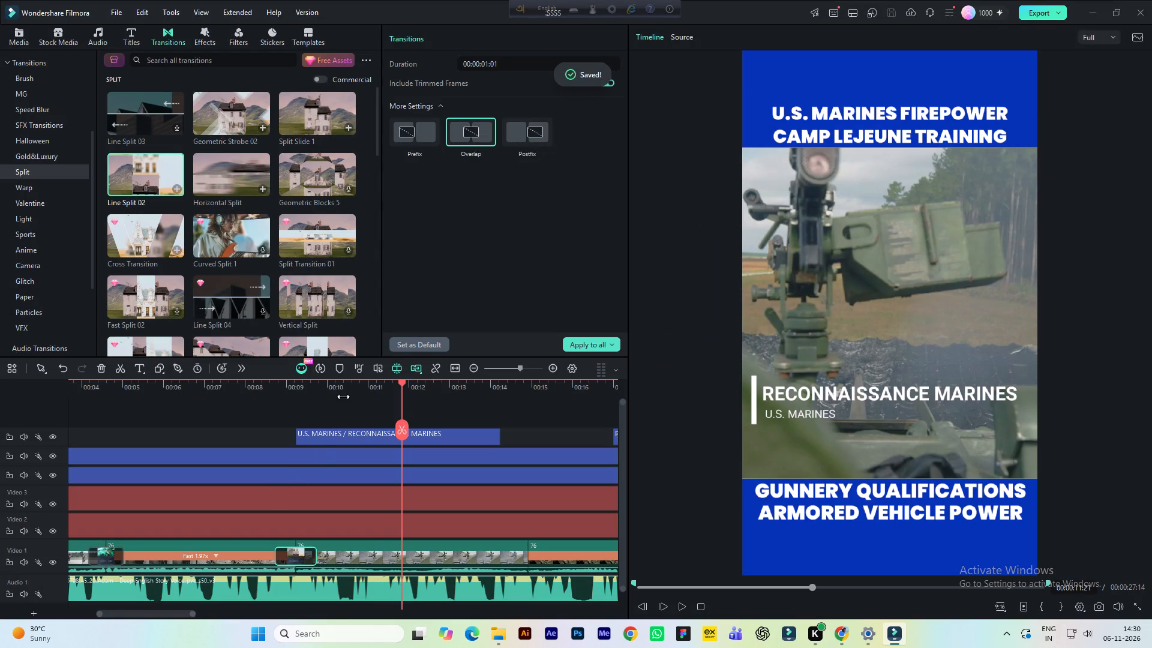
left_click_drag(343, 391, 287, 397)
key("space")
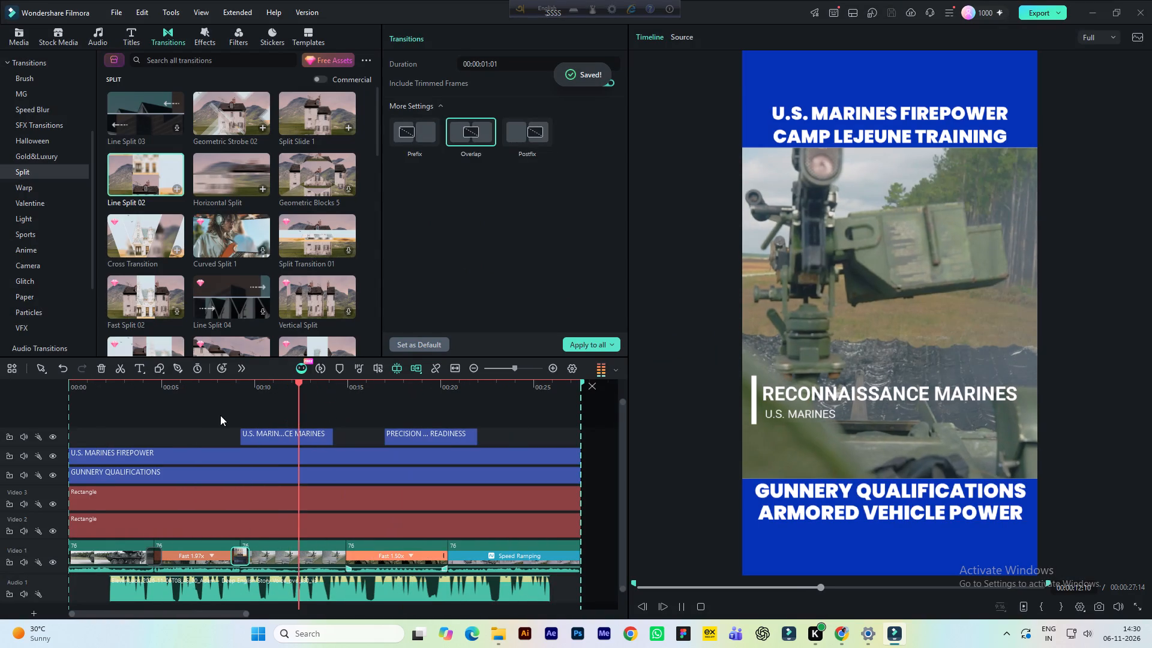
key("space")
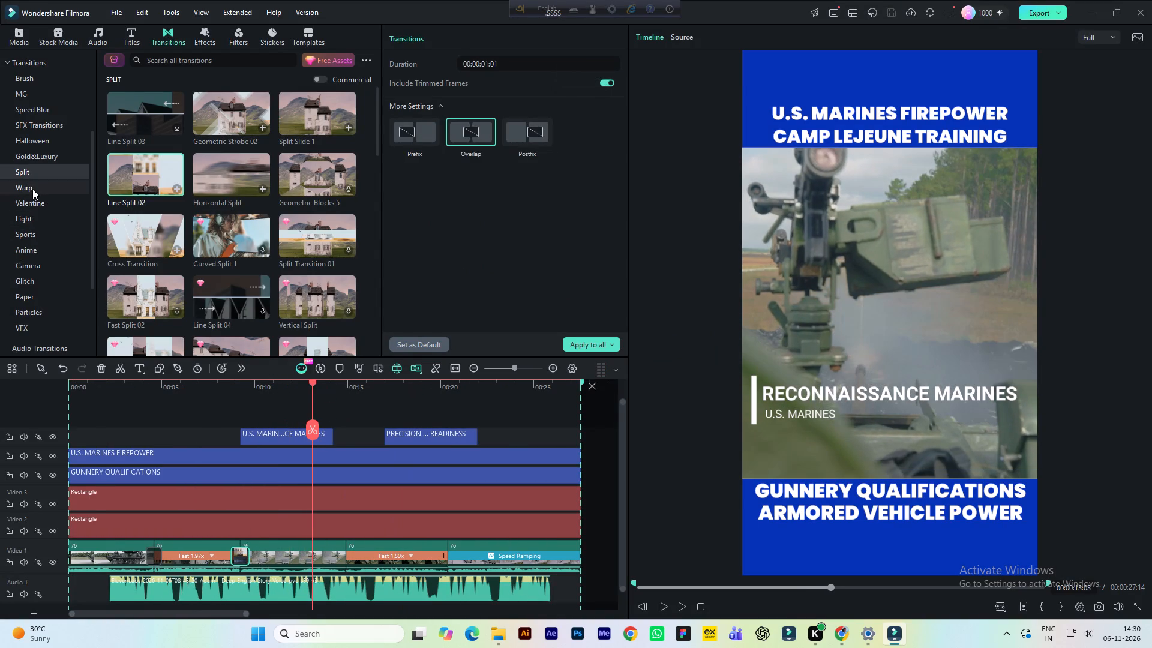
Look through the Warp transitions, preview Wave, and play back across the cut between the third and fourth clips.
left_click(32, 189)
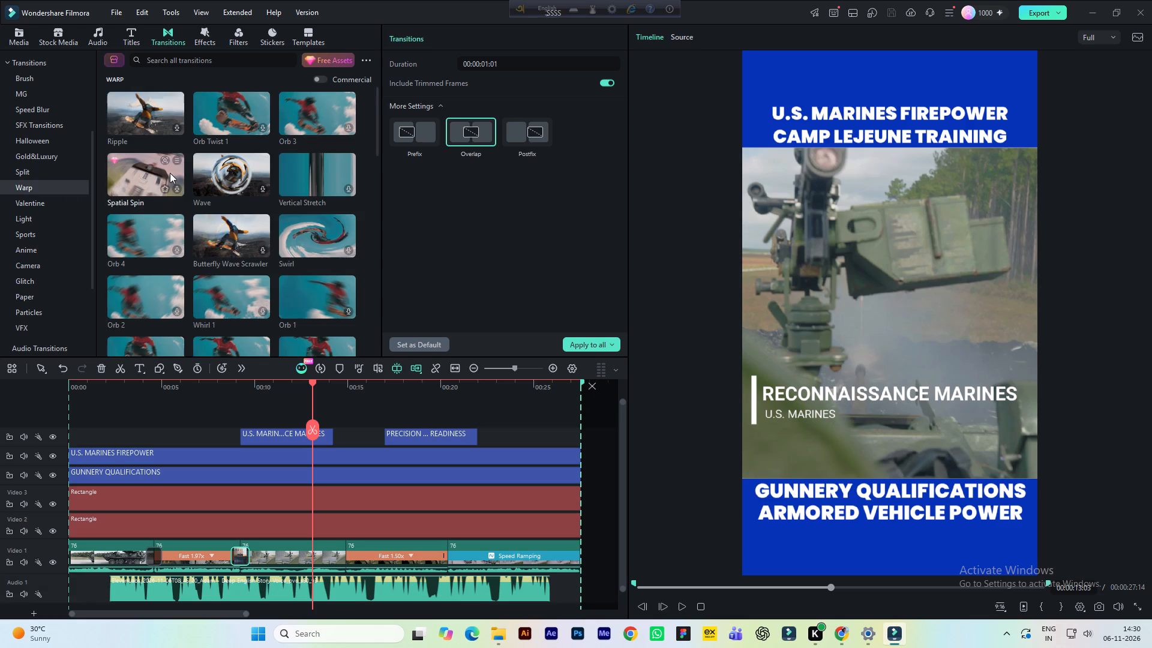
left_click(205, 169)
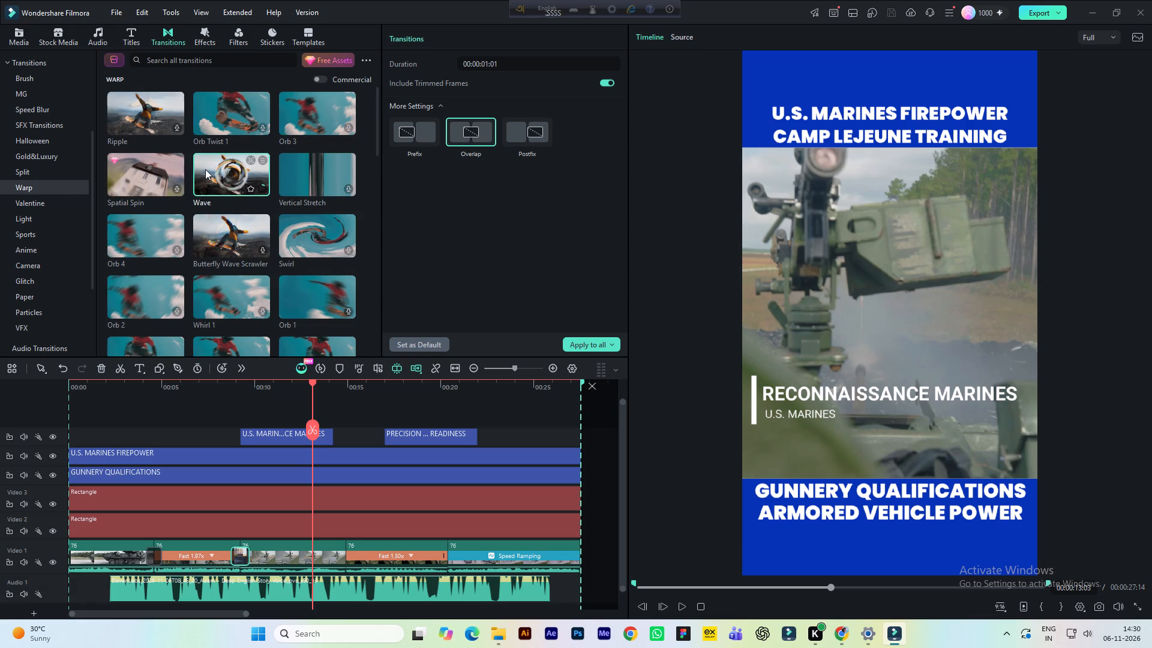
key("space")
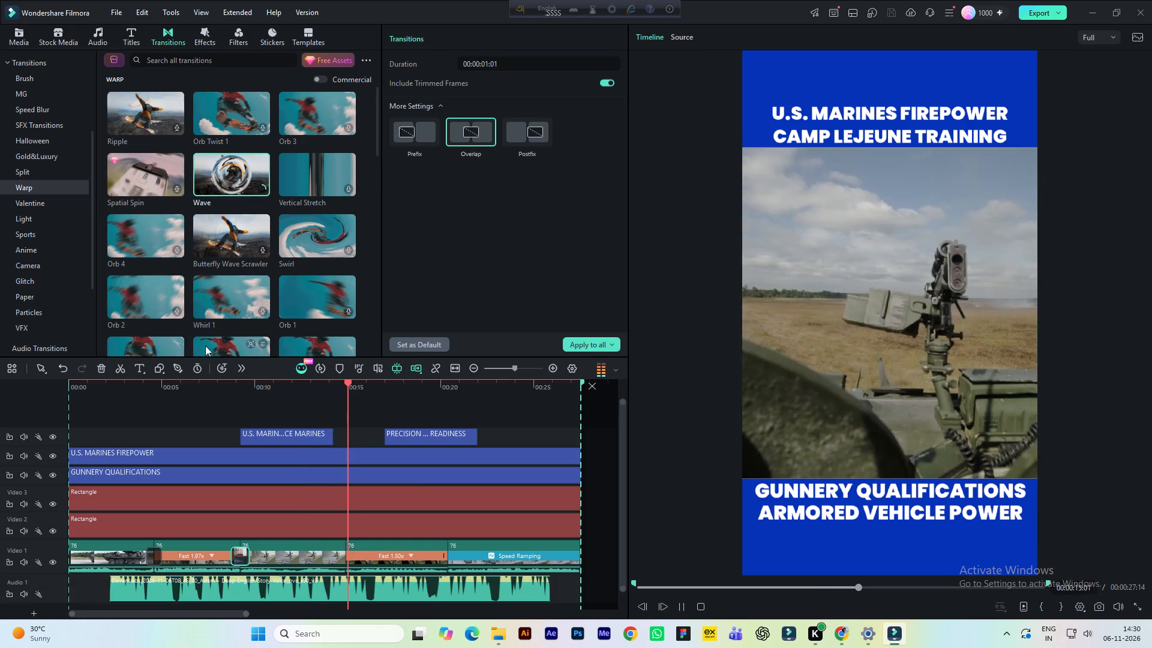
key("space")
left_click(410, 406)
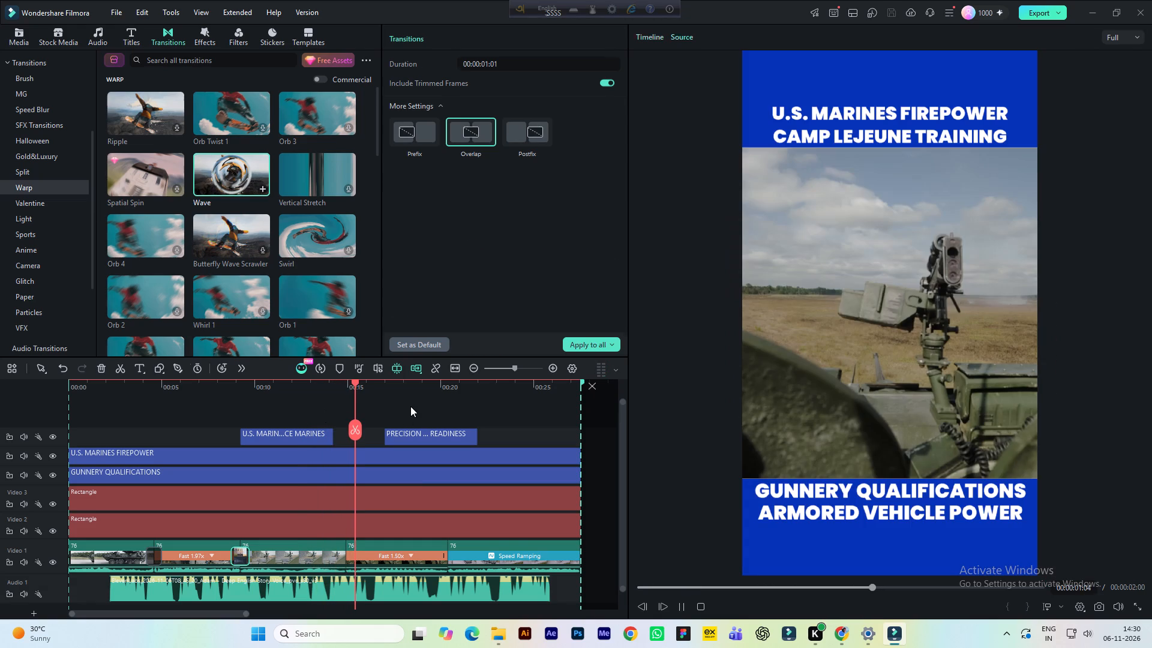
left_click(332, 395)
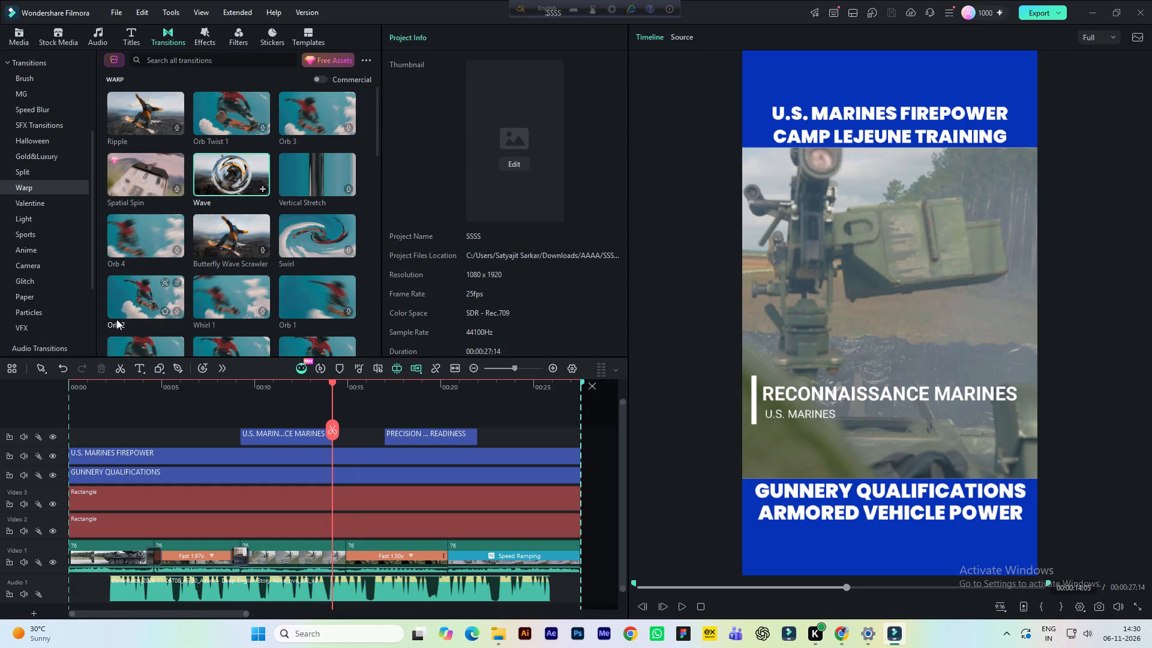
Browse the Paper and Seasonal transitions for the next cut, previewing Page Curl and Paper Page Curl.
scroll(51, 280, "down", 1)
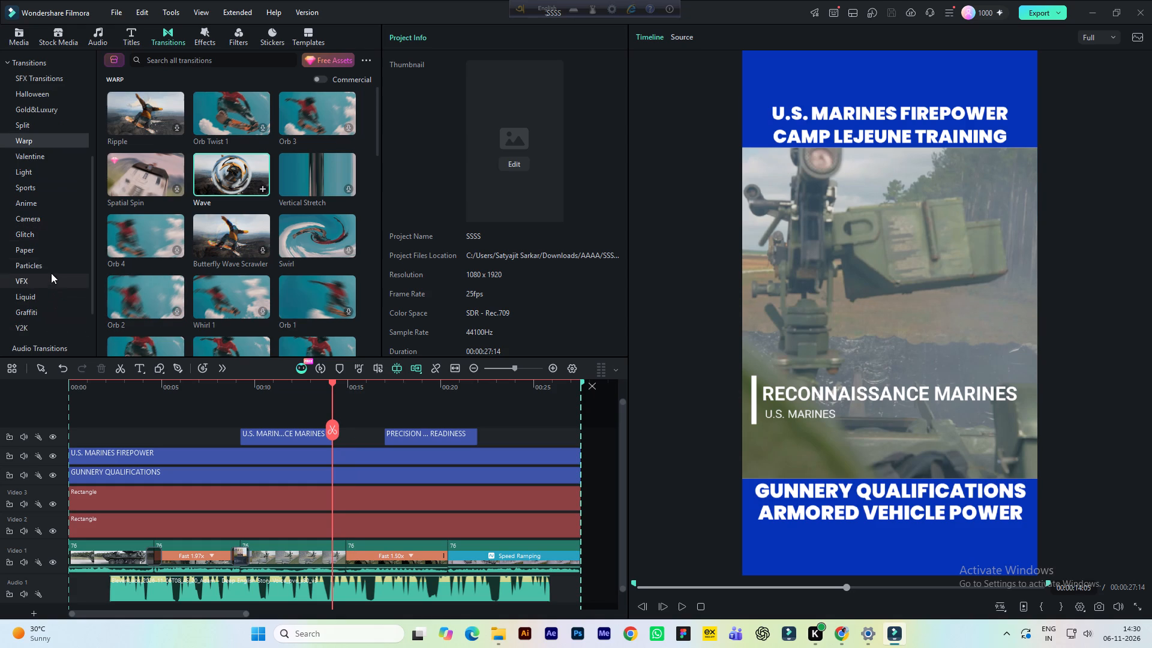
left_click(50, 252)
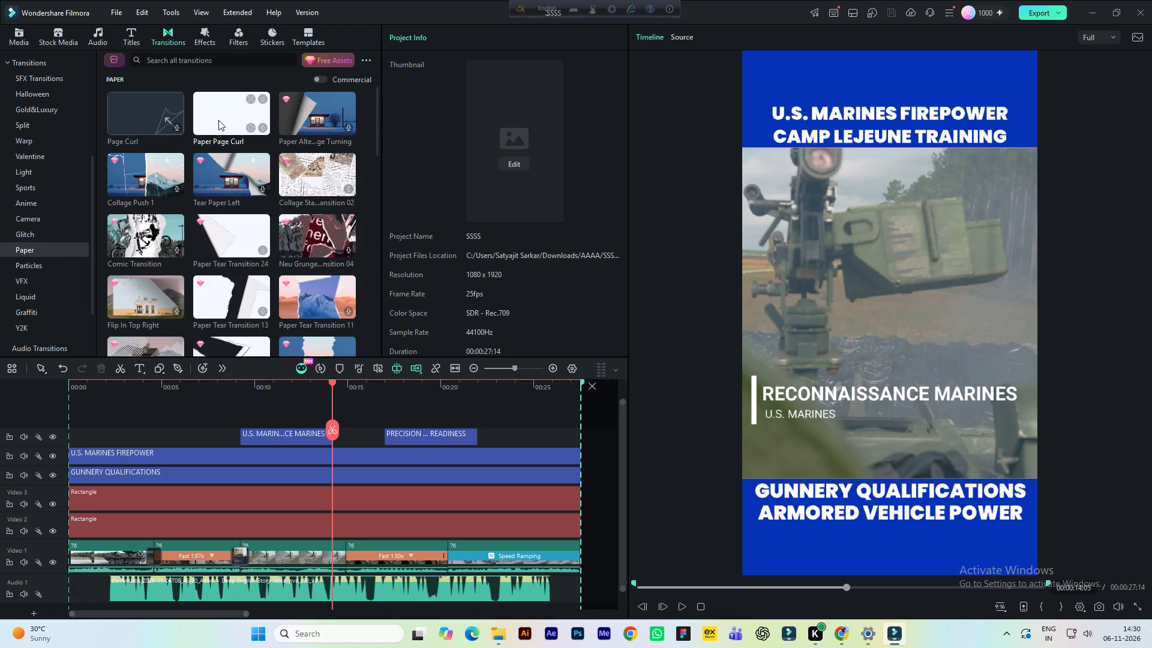
left_click(141, 115)
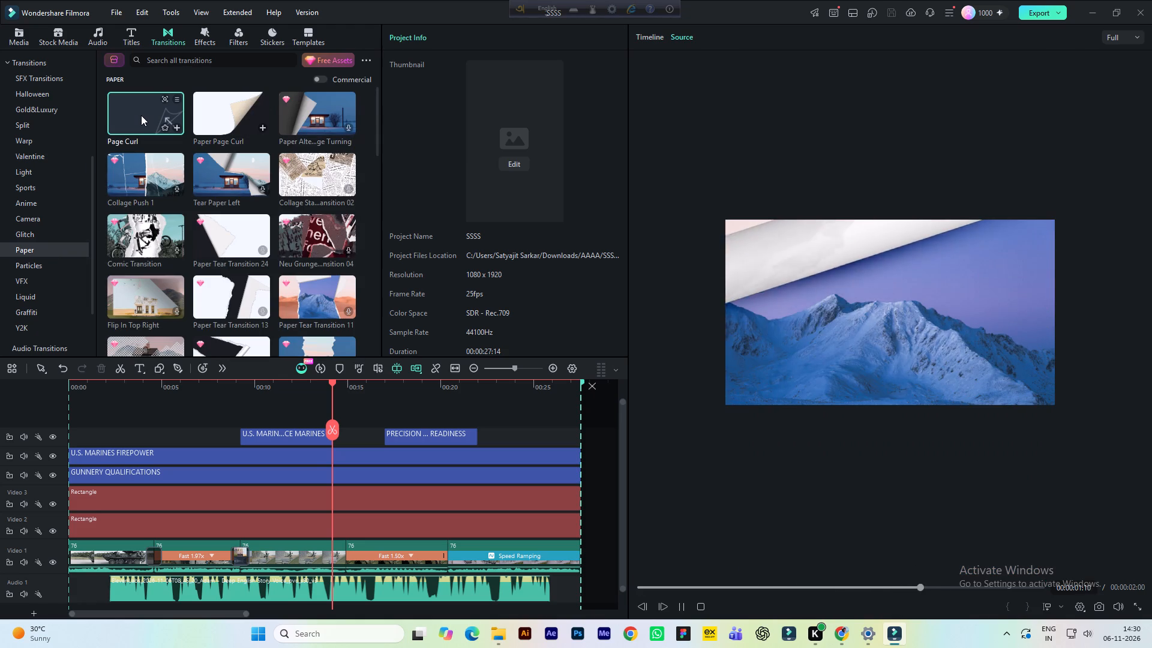
left_click(217, 109)
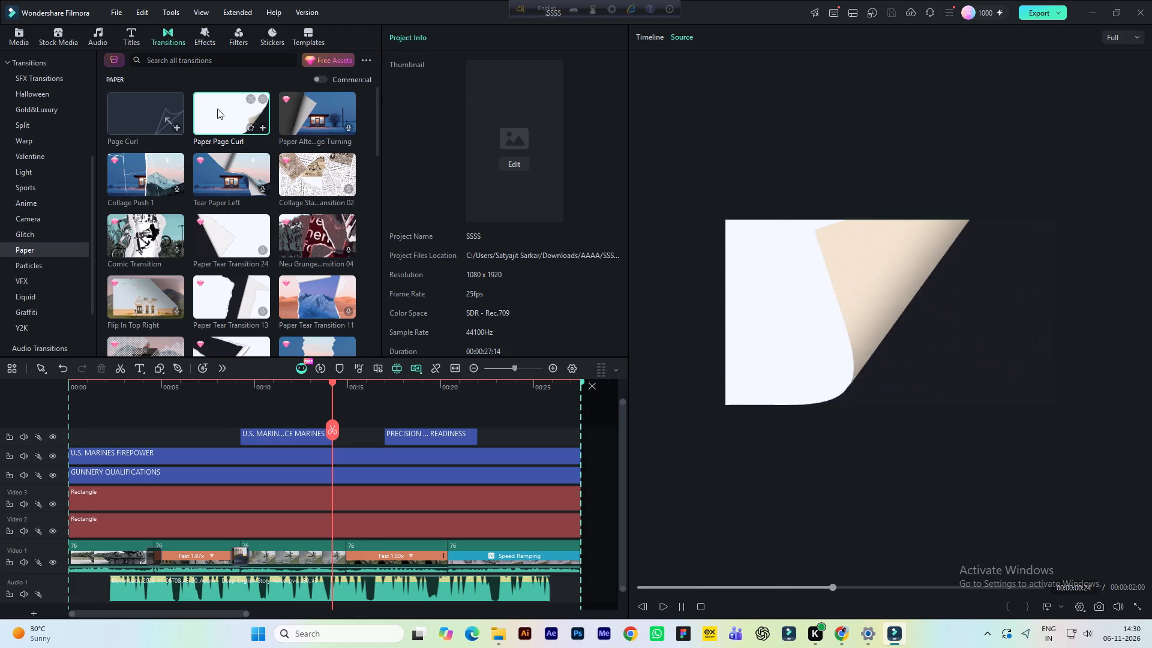
scroll(223, 140, "down", 2)
scroll(238, 195, "down", 1)
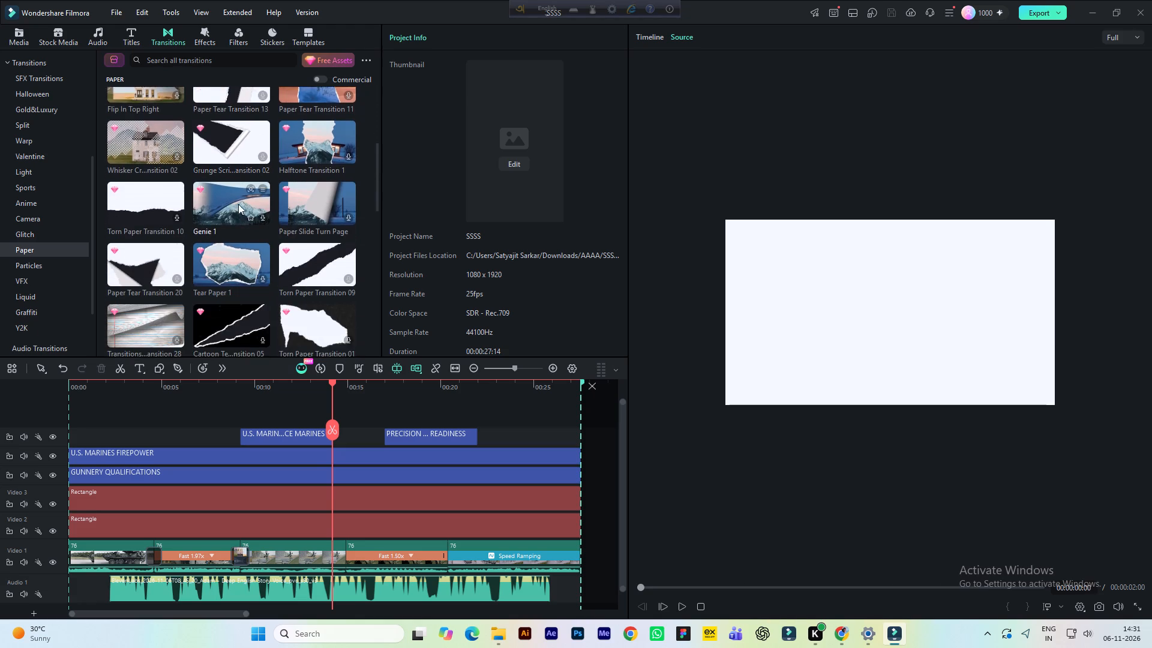
scroll(238, 211, "down", 4)
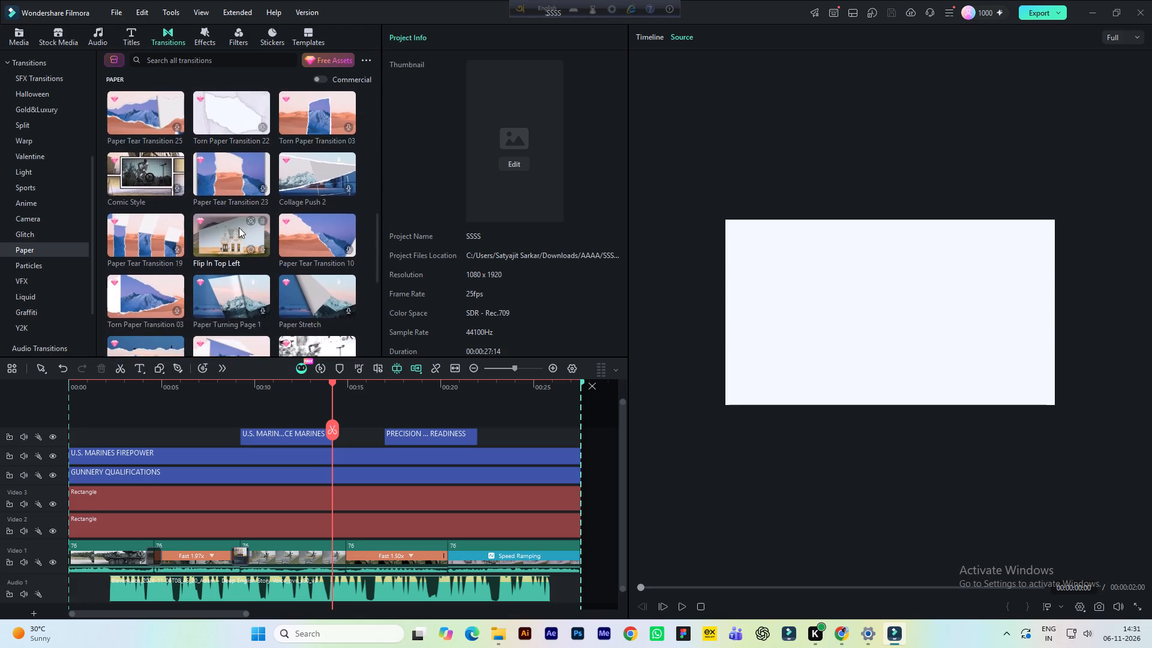
scroll(239, 229, "down", 5)
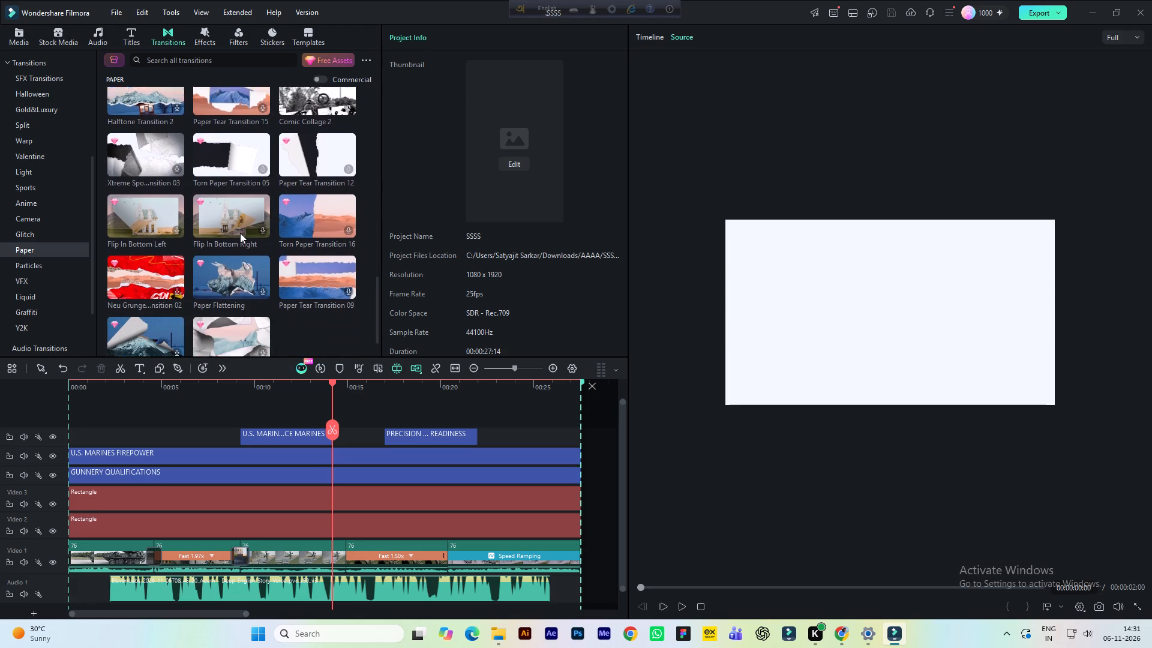
scroll(240, 235, "down", 1)
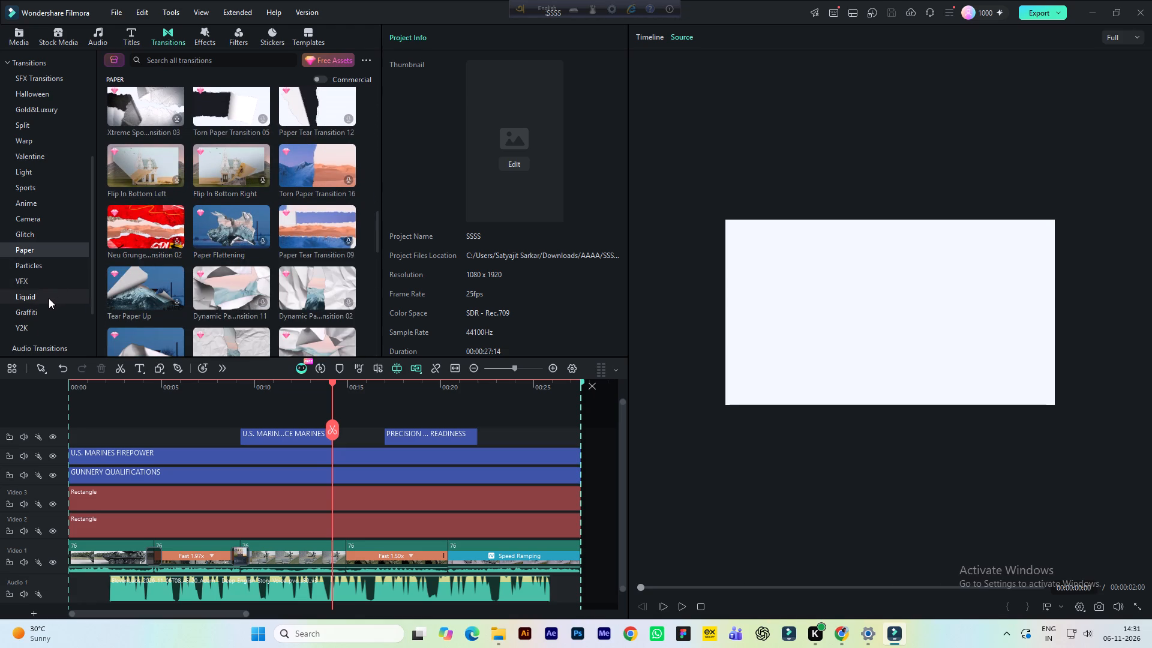
scroll(49, 298, "down", 1)
left_click(48, 308)
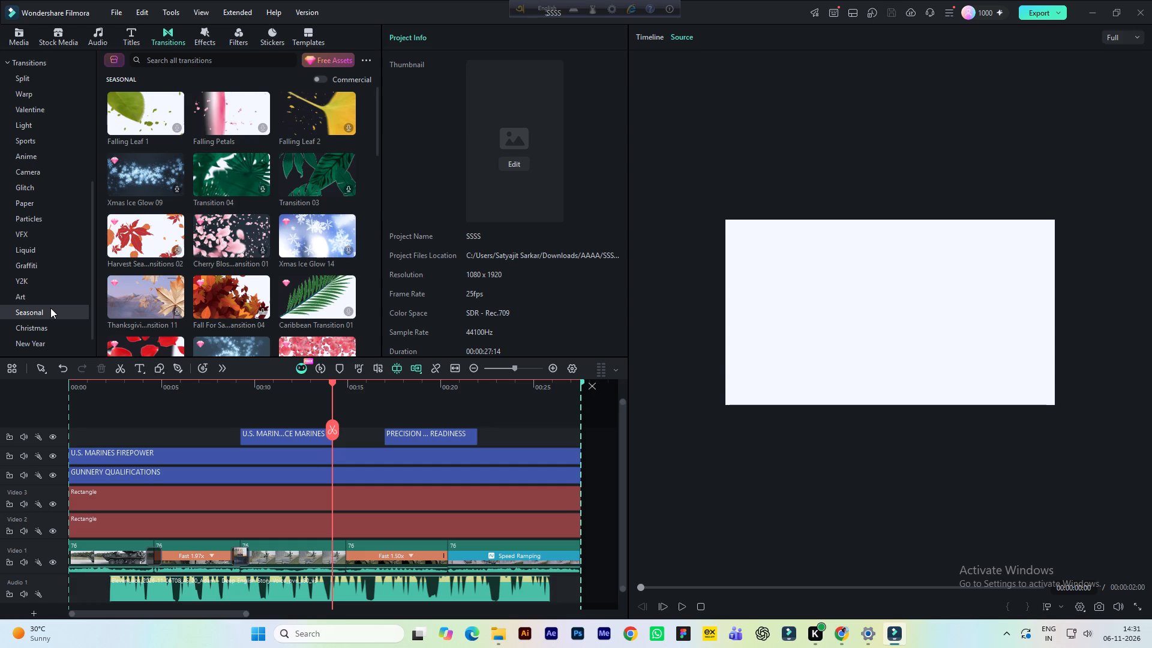
scroll(50, 308, "down", 2)
scroll(36, 291, "up", 4)
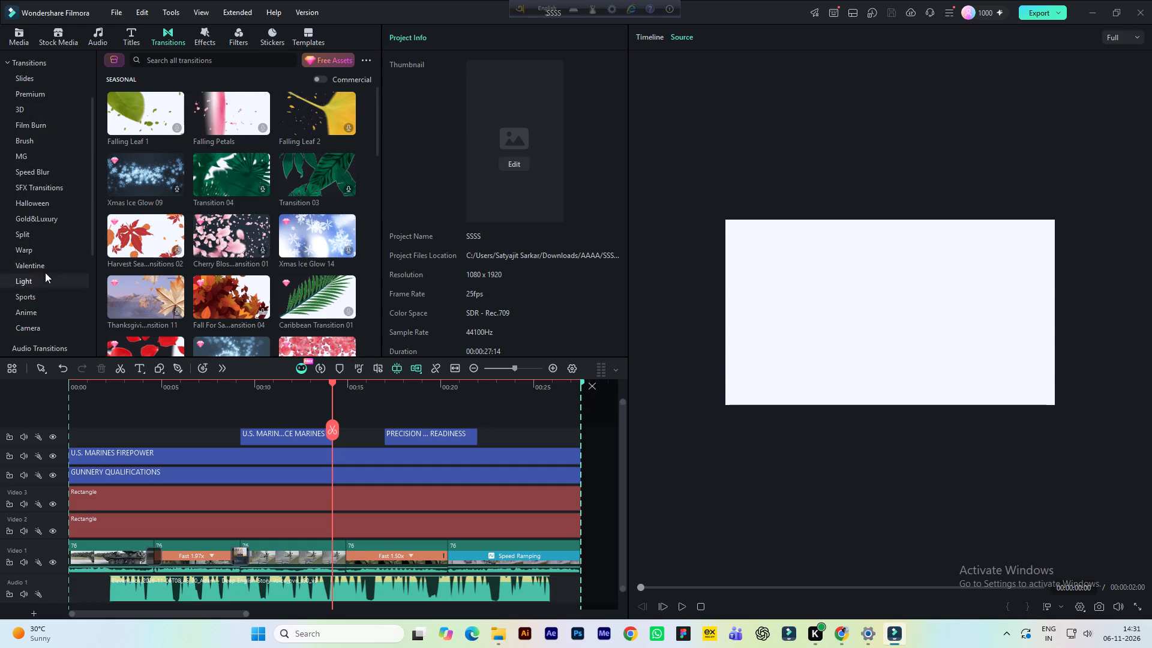
scroll(54, 254, "down", 8)
Preview the Logarithmic Fade, Constant Gain, Constant Power and Exponential Fade audio transitions.
left_click(47, 331)
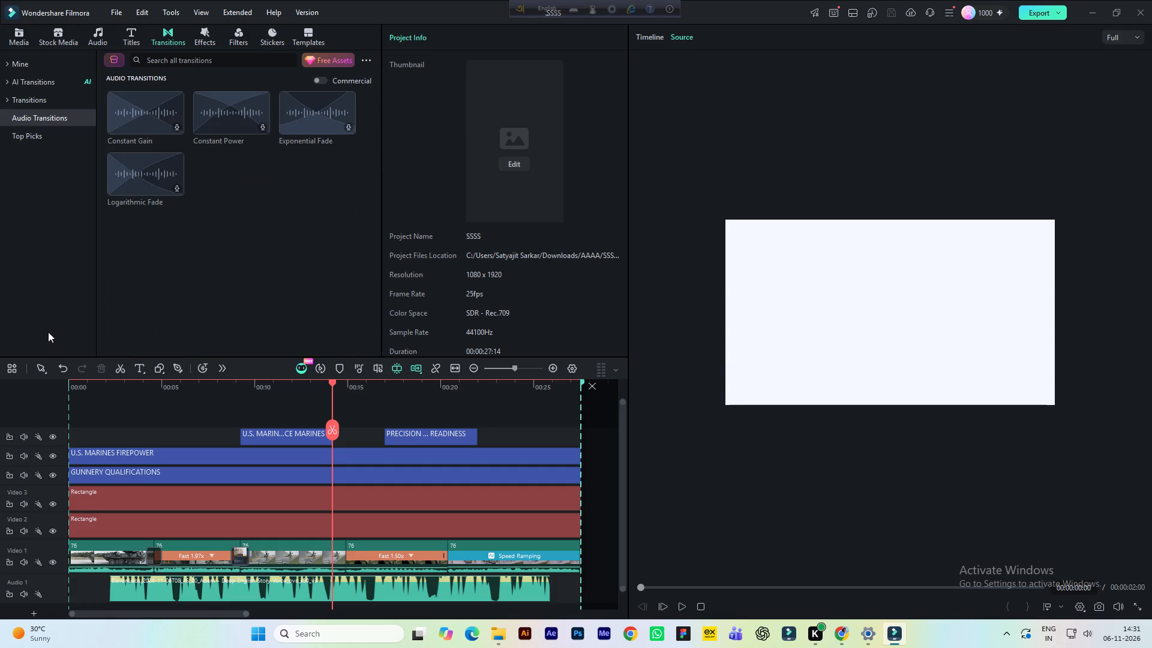
left_click(143, 166)
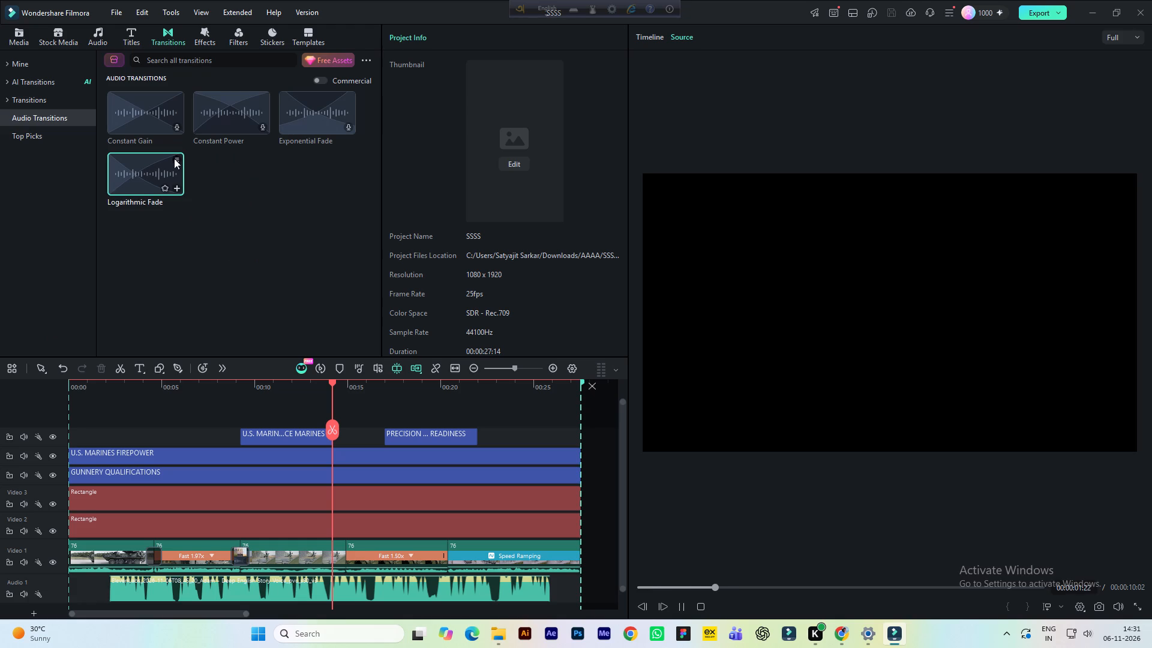
left_click(161, 113)
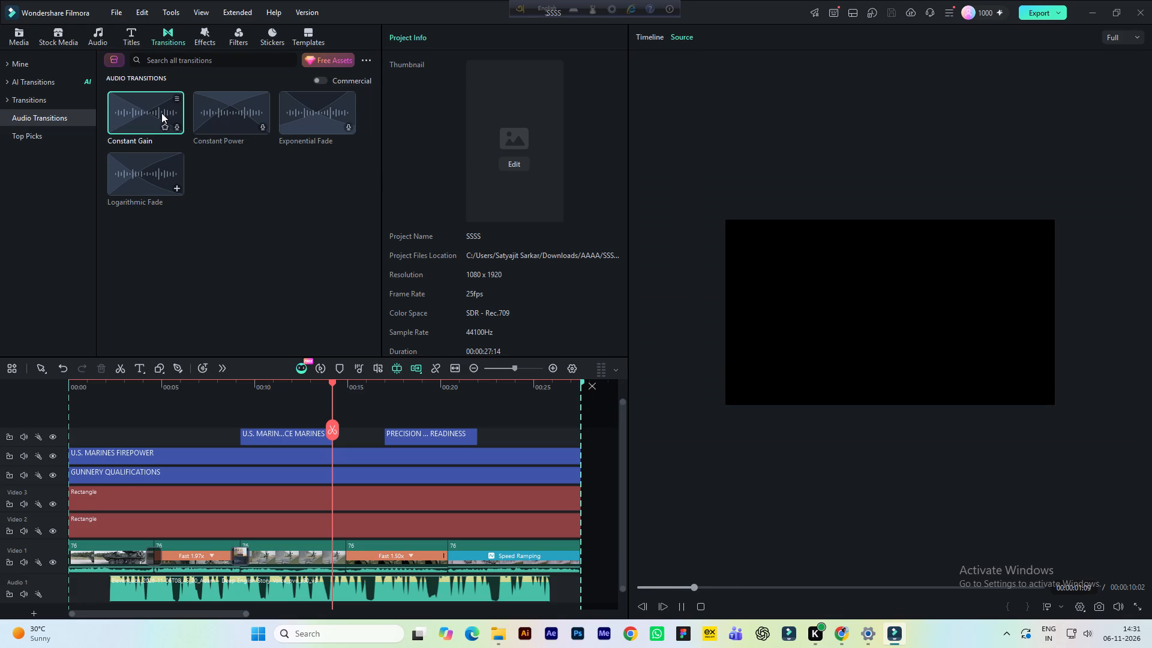
left_click(218, 116)
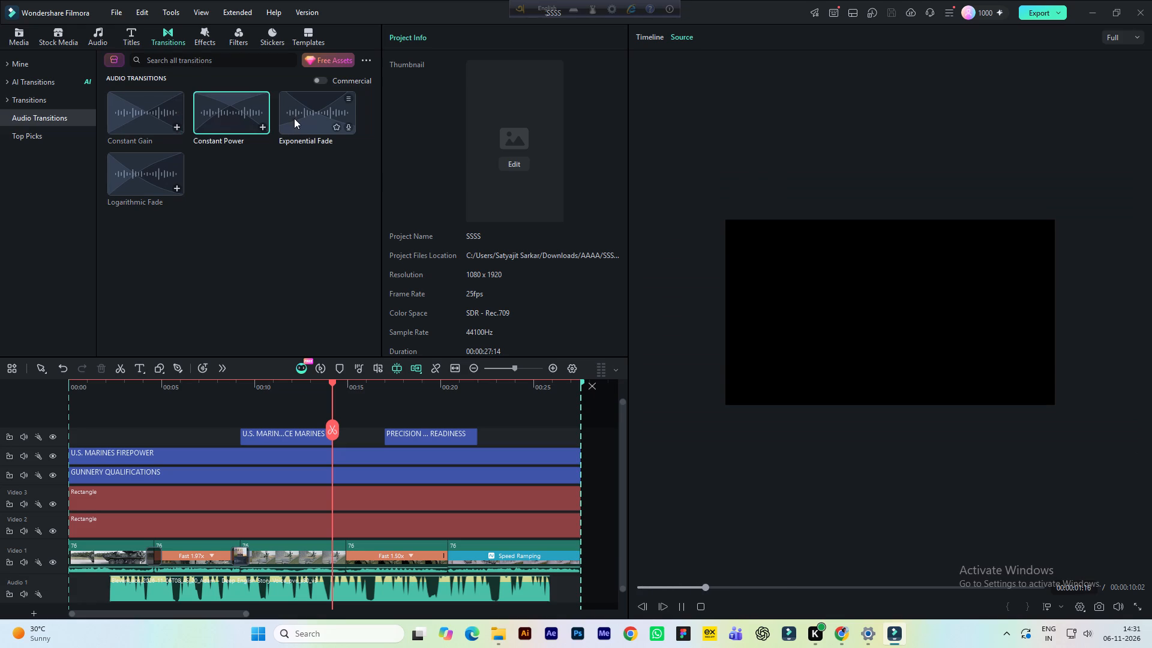
left_click(295, 118)
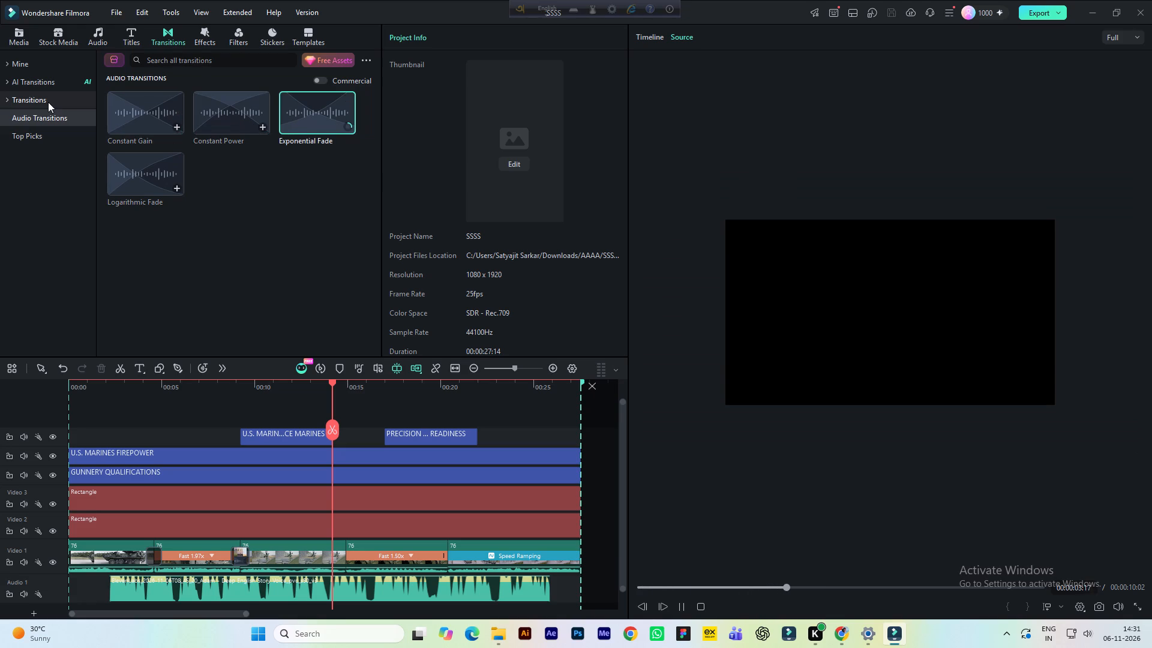
left_click(218, 198)
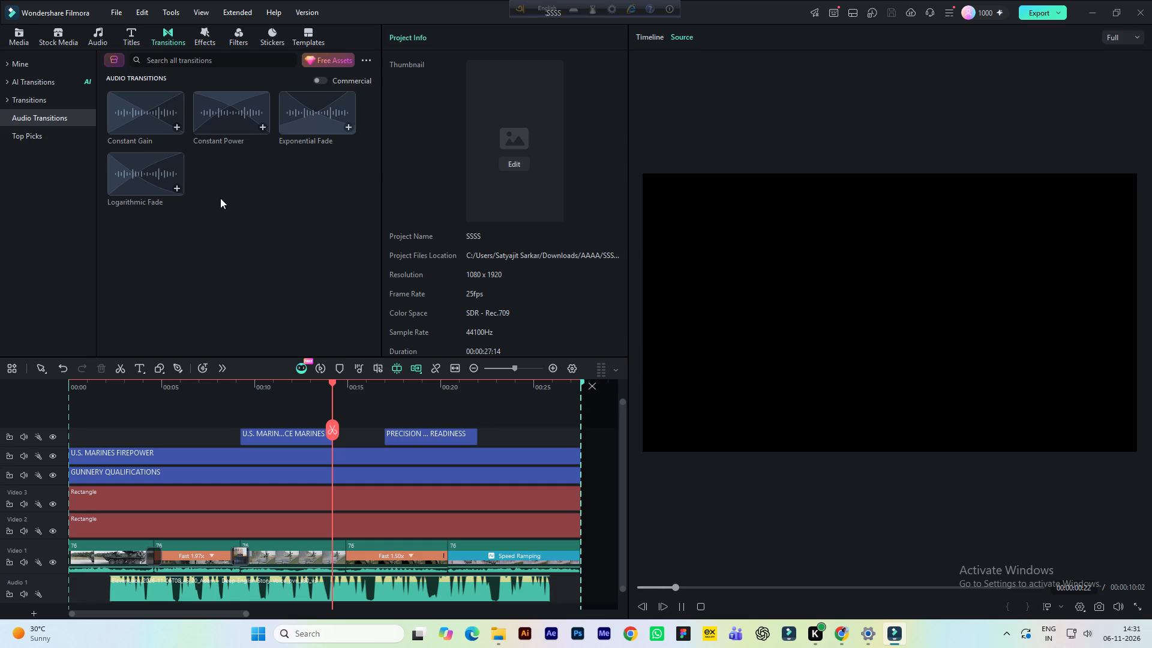
Browse the MG, Slides and SFX transitions for one to use on the next cut.
left_click(280, 392)
left_click(52, 101)
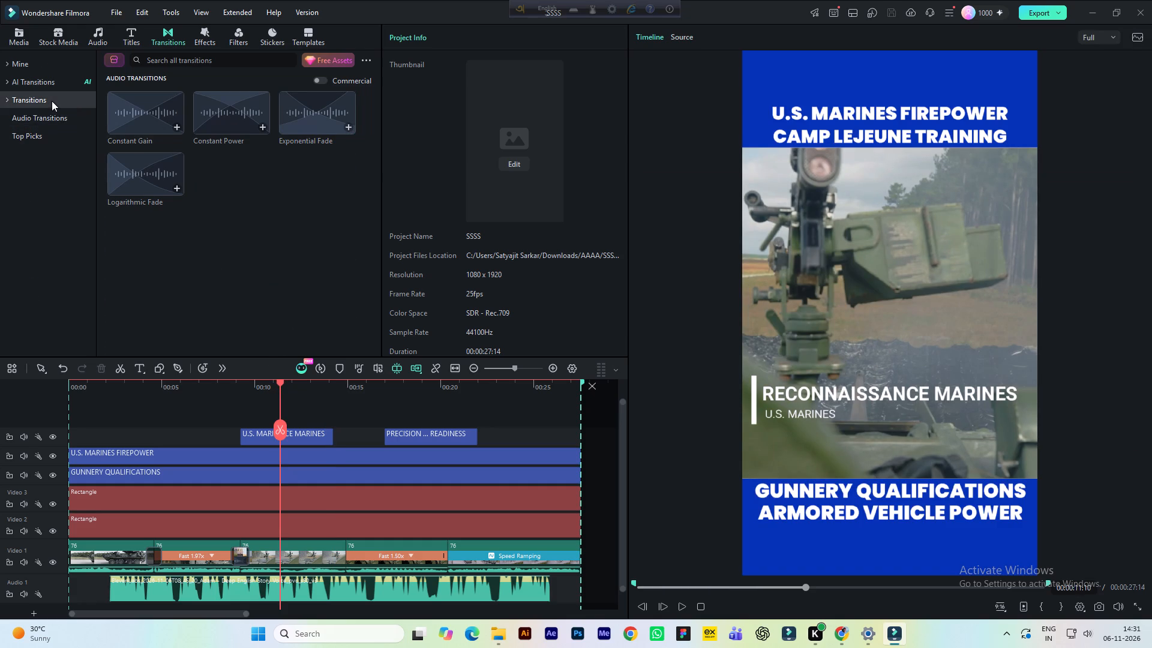
scroll(38, 282, "down", 10)
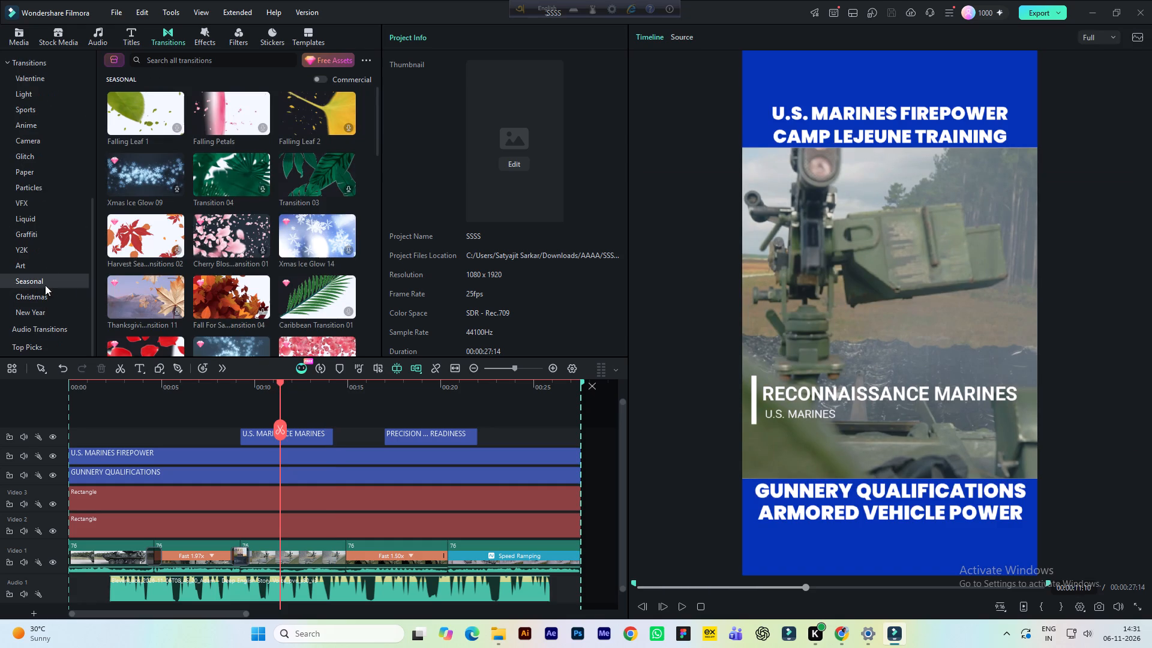
scroll(38, 212, "up", 1)
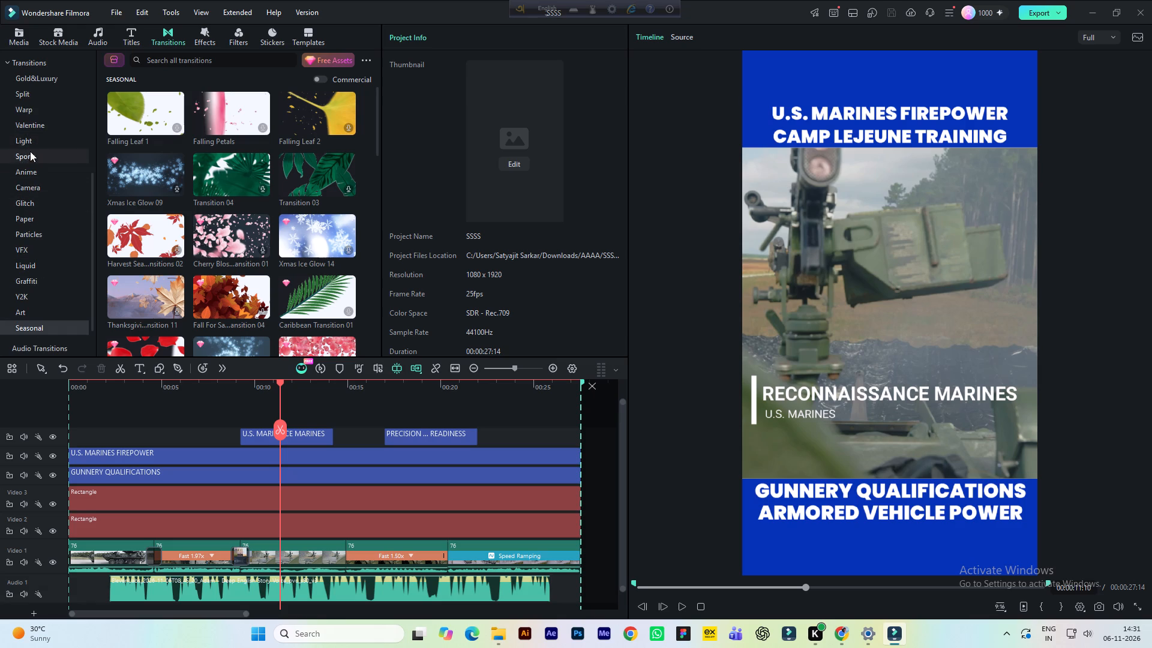
scroll(30, 151, "up", 2)
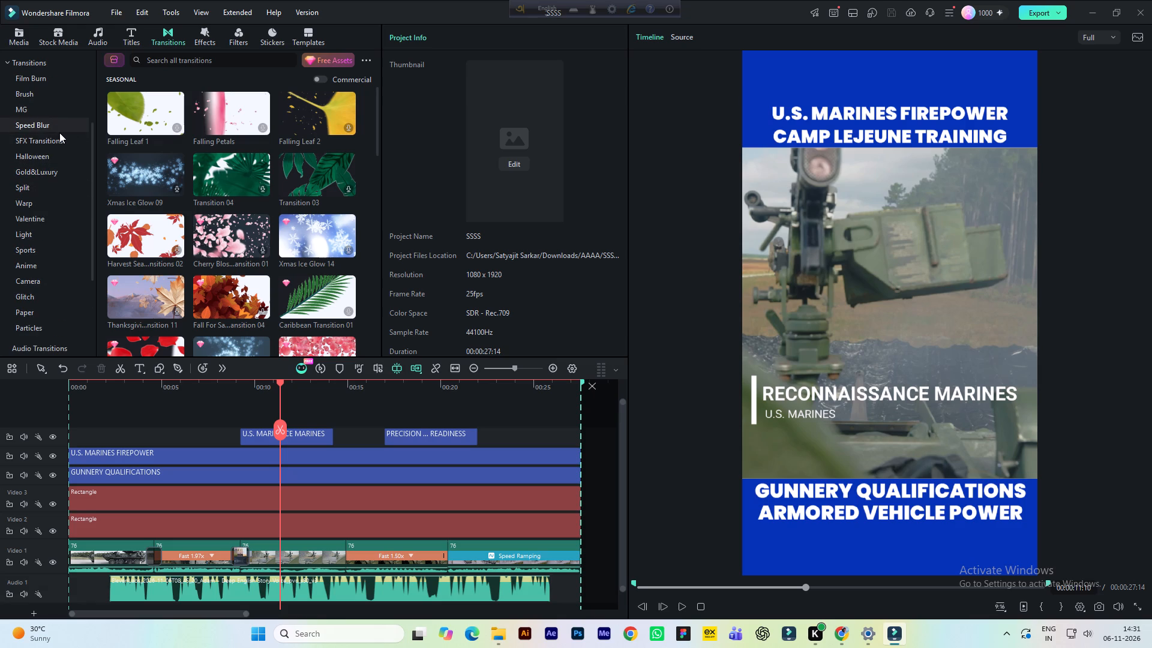
left_click(38, 112)
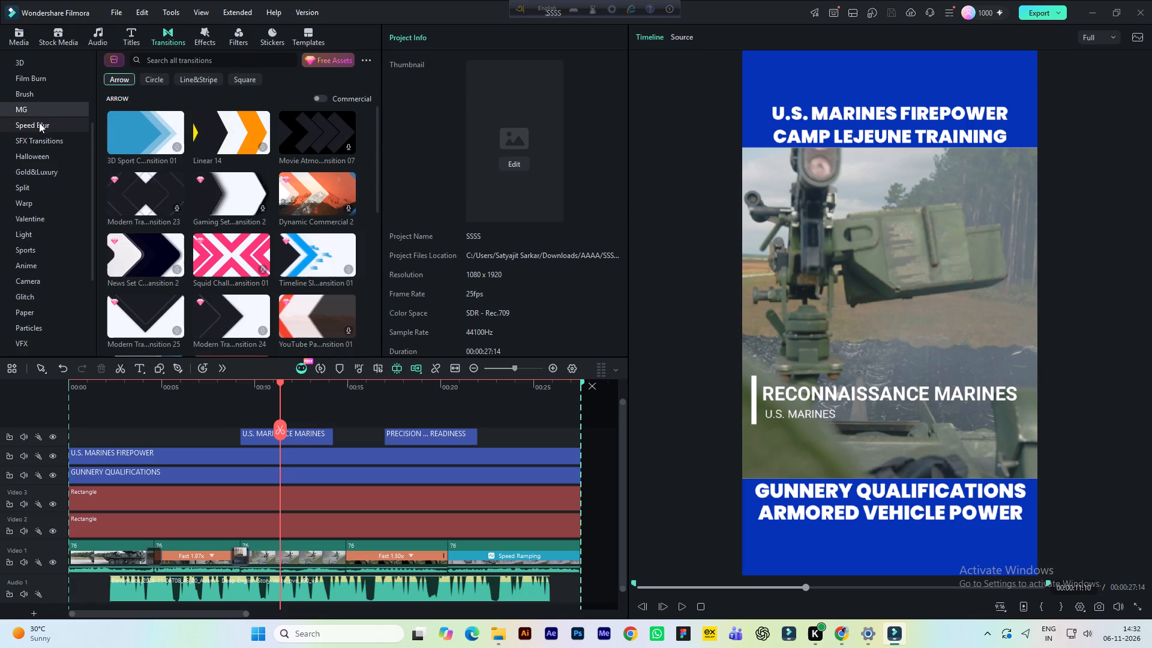
scroll(39, 122, "up", 1)
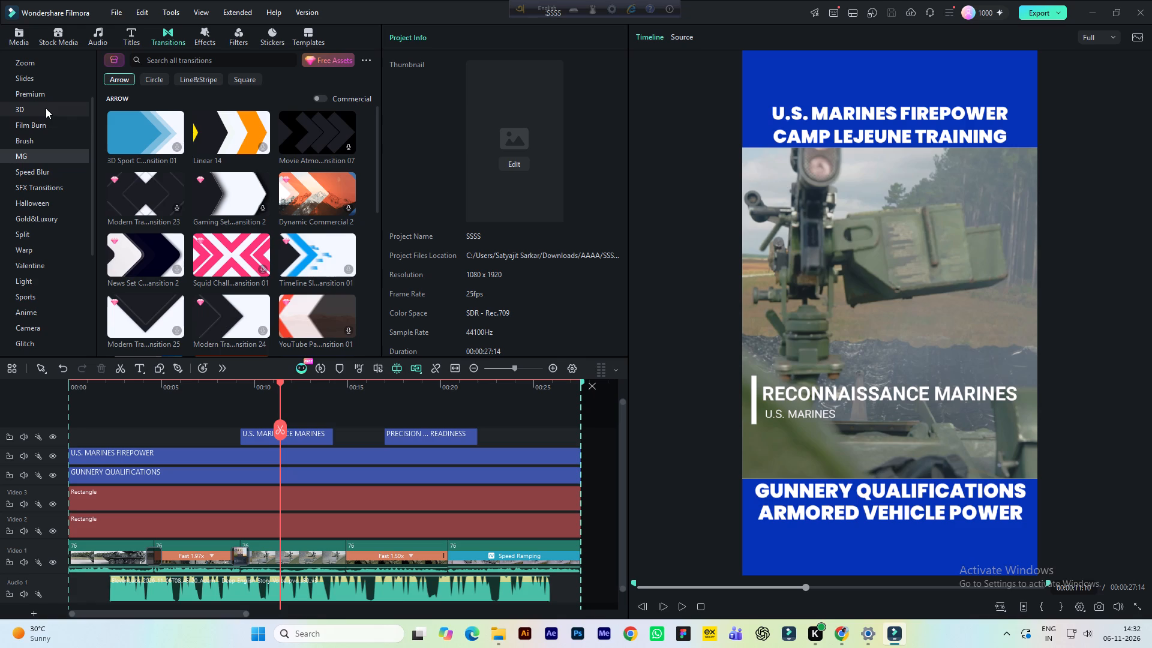
left_click(48, 83)
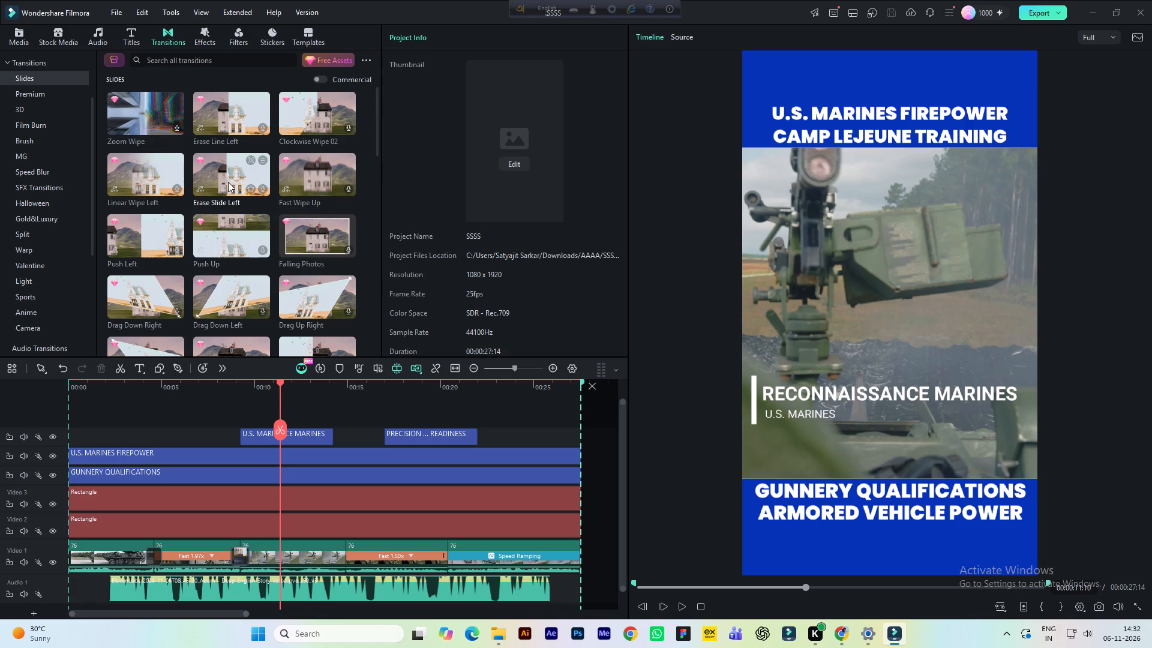
left_click(34, 185)
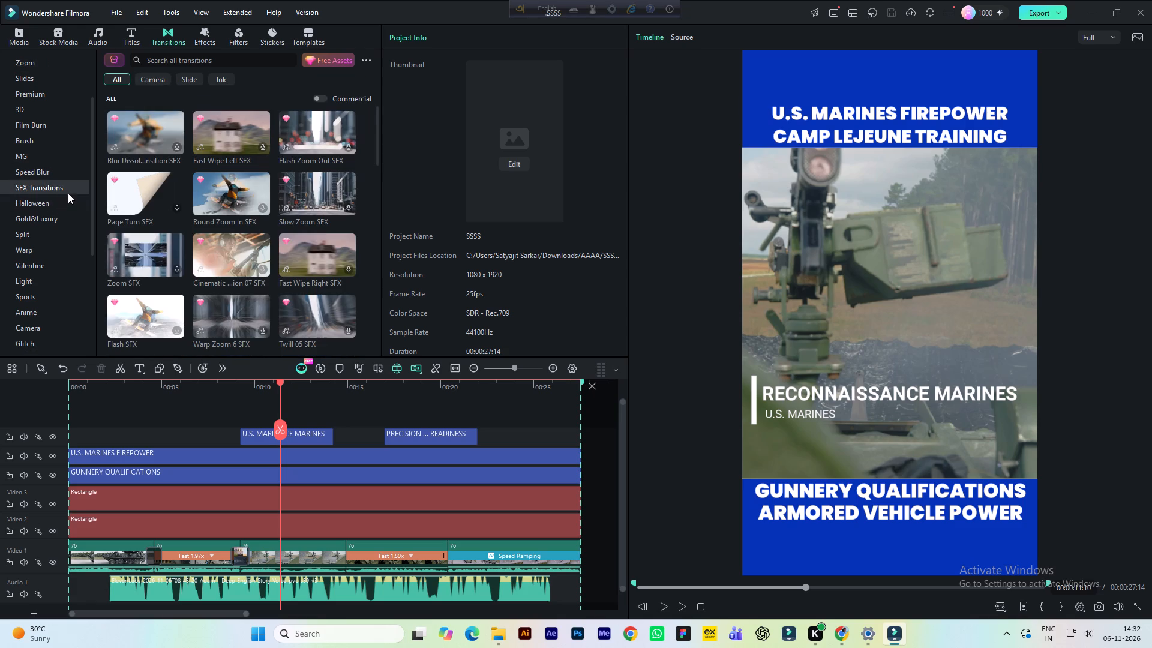
scroll(237, 211, "down", 1)
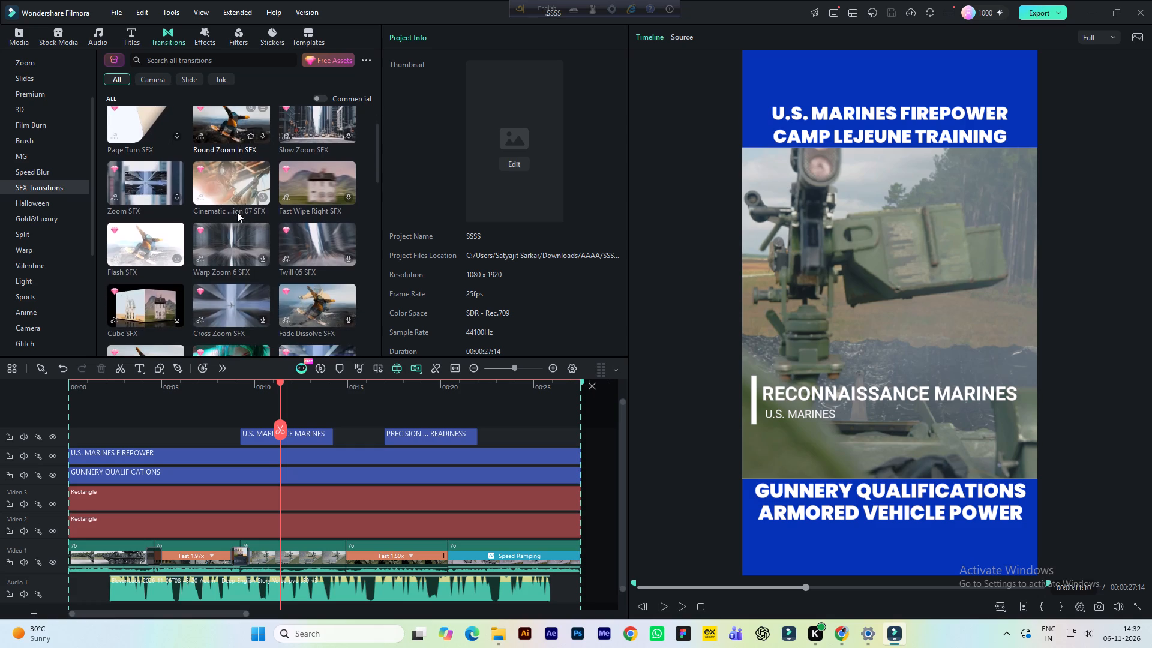
Add the Speed Blur Slide transition at the cut between the third and fourth clips, shortened to 00:00:01:03.
left_click(37, 167)
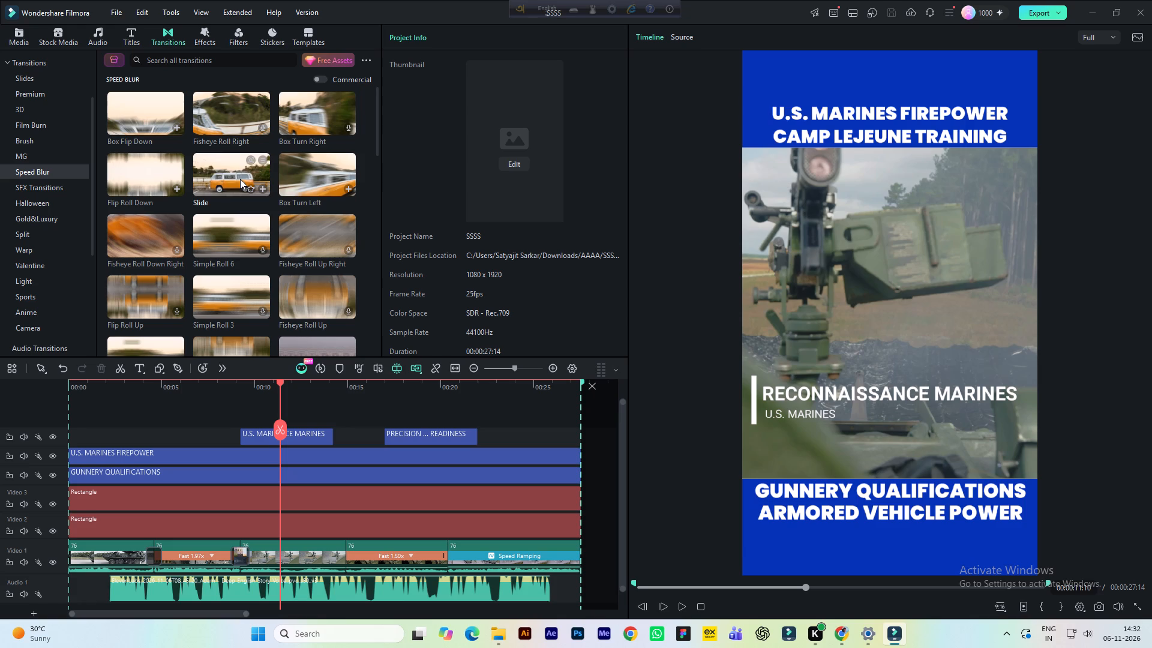
left_click_drag(223, 178, 341, 528)
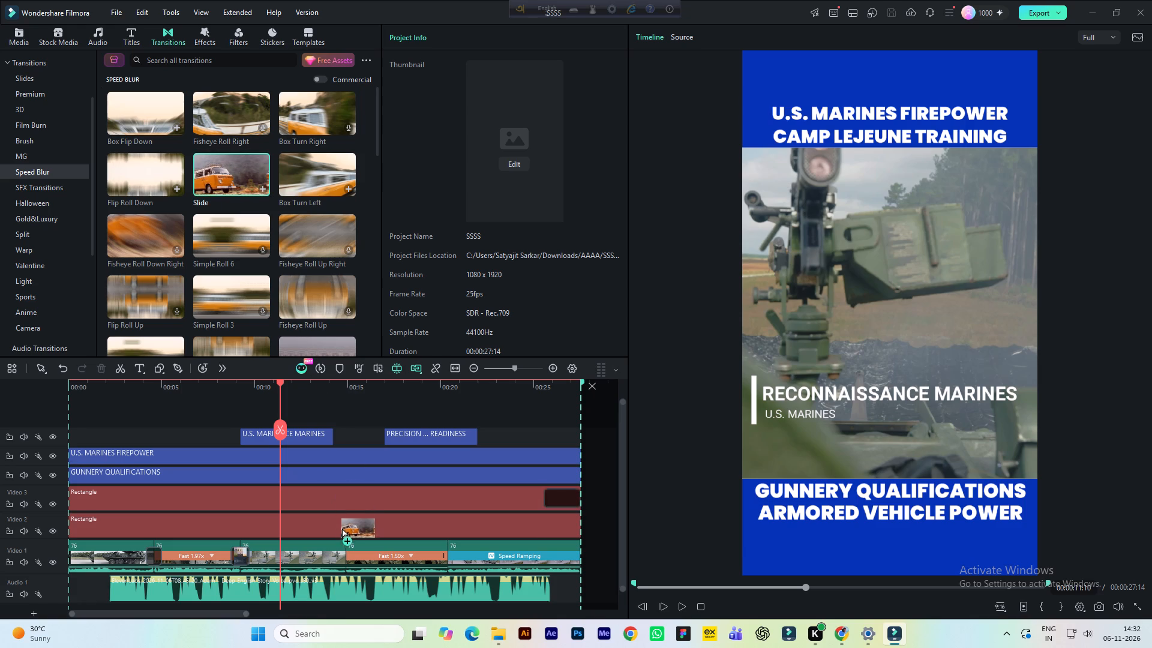
left_click_drag(341, 528, 344, 542)
left_click_drag(362, 392, 386, 398)
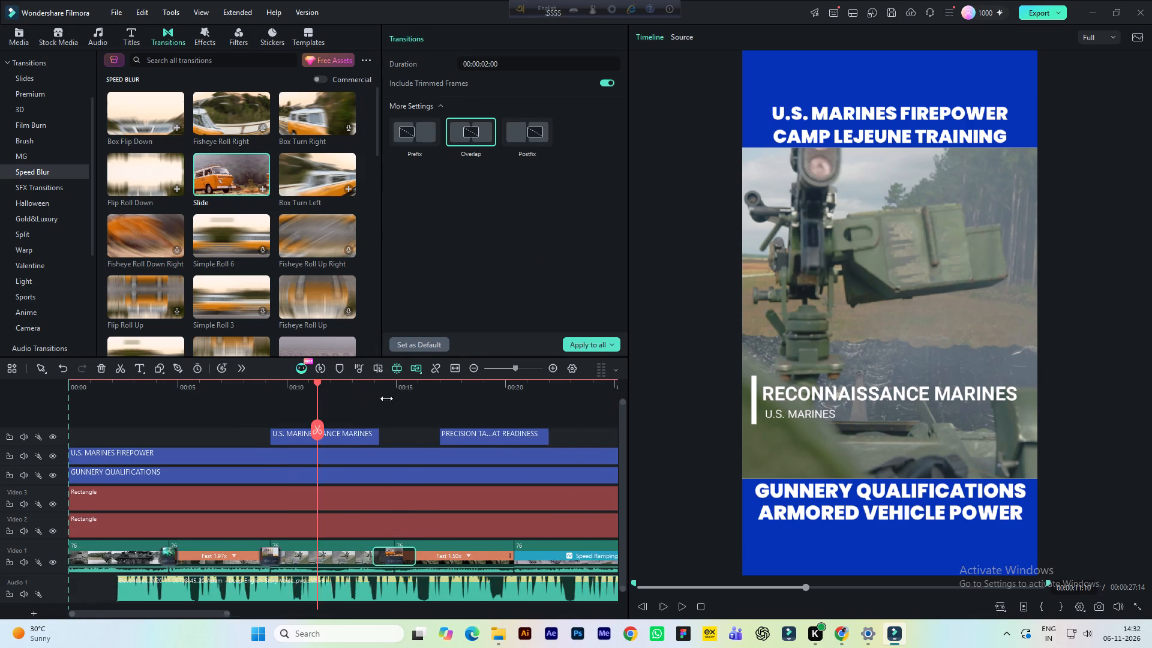
left_click_drag(386, 398, 407, 407)
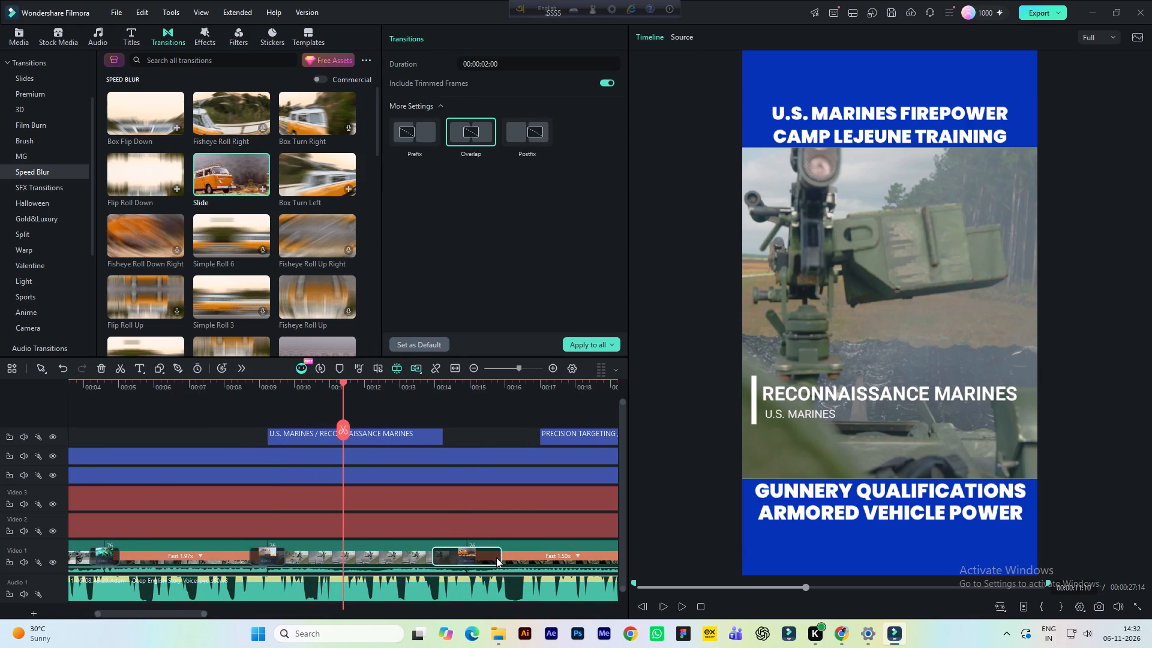
left_click_drag(499, 553, 487, 560)
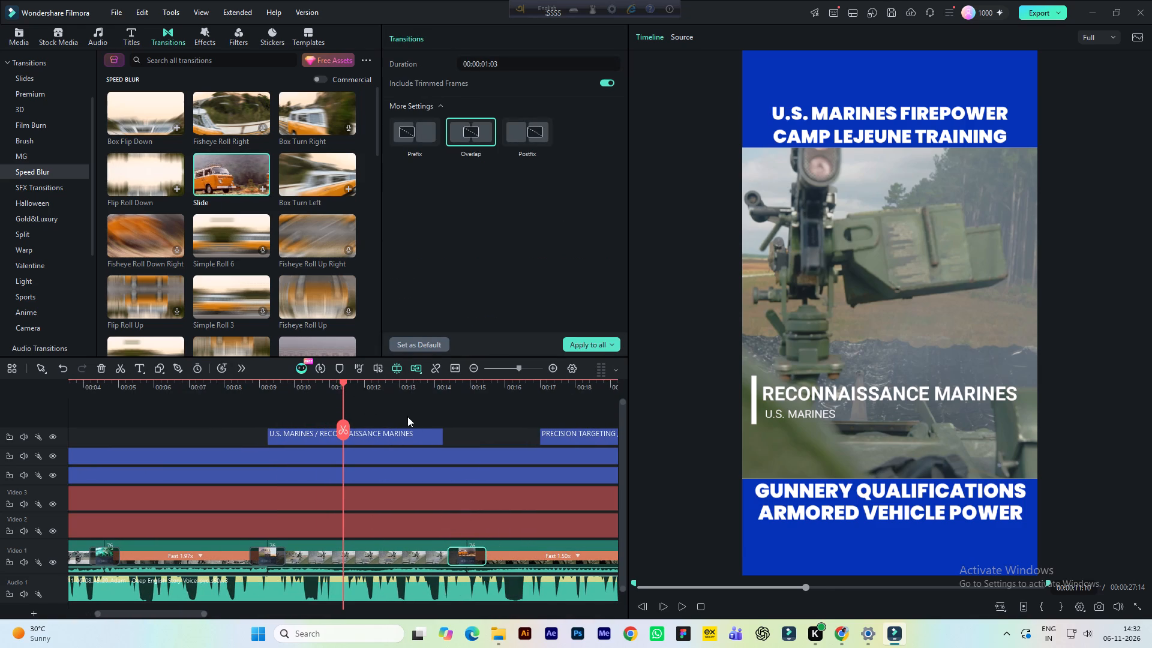
Play back across the Slide transition and save the project.
left_click(406, 393)
key("space")
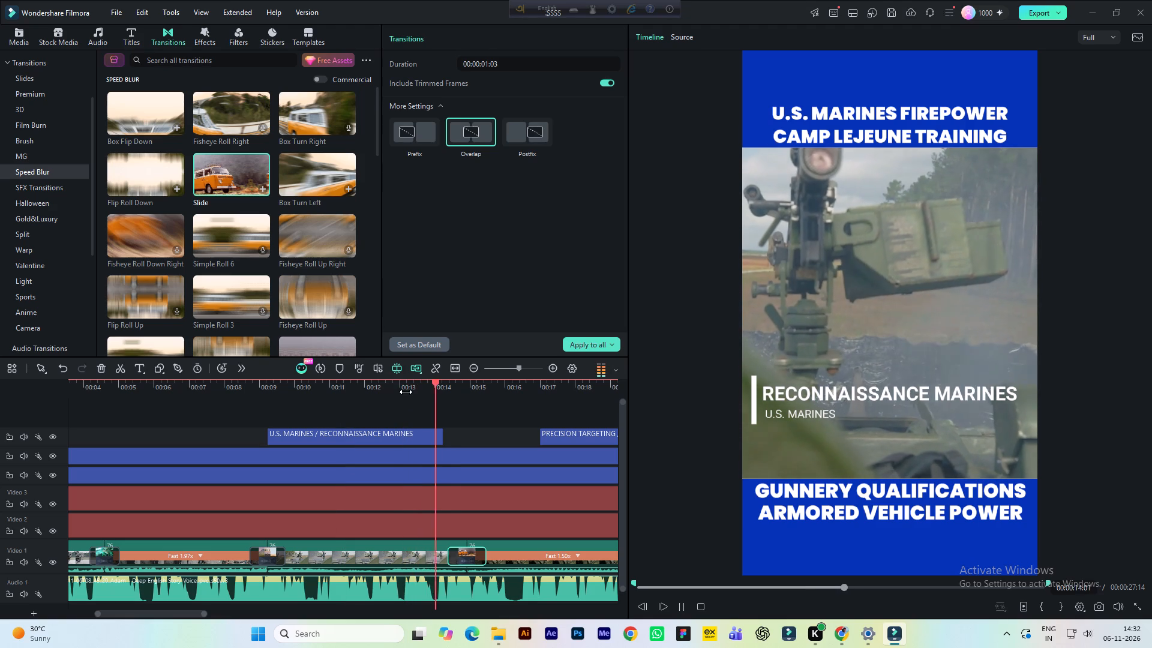
key("space")
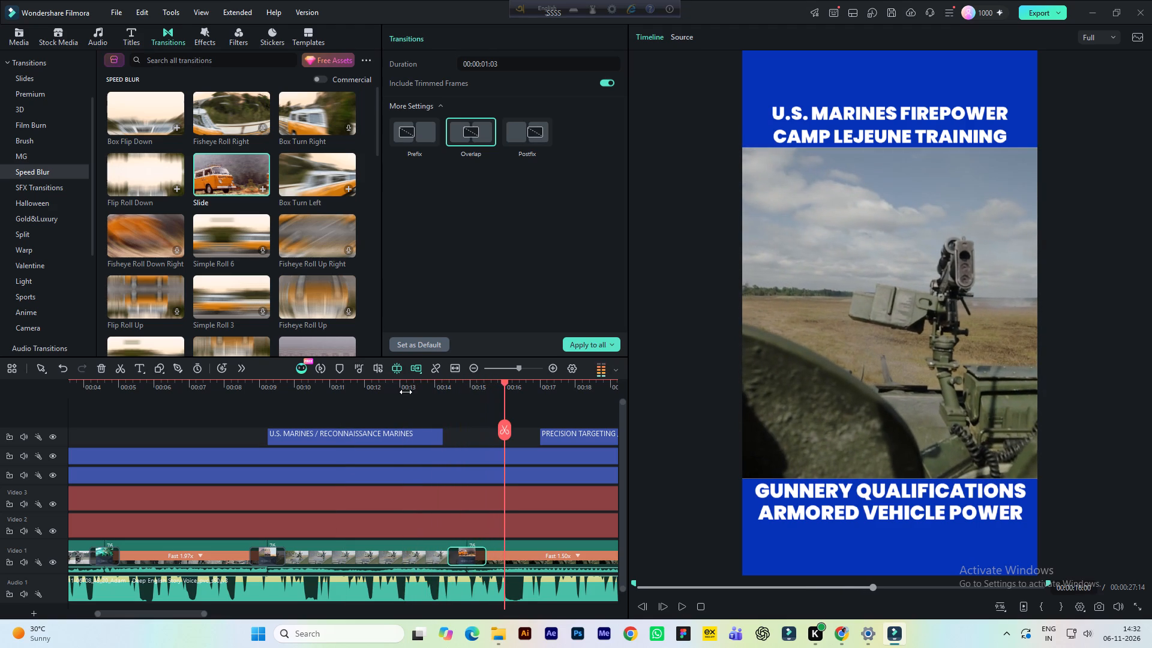
key("ctrl+s")
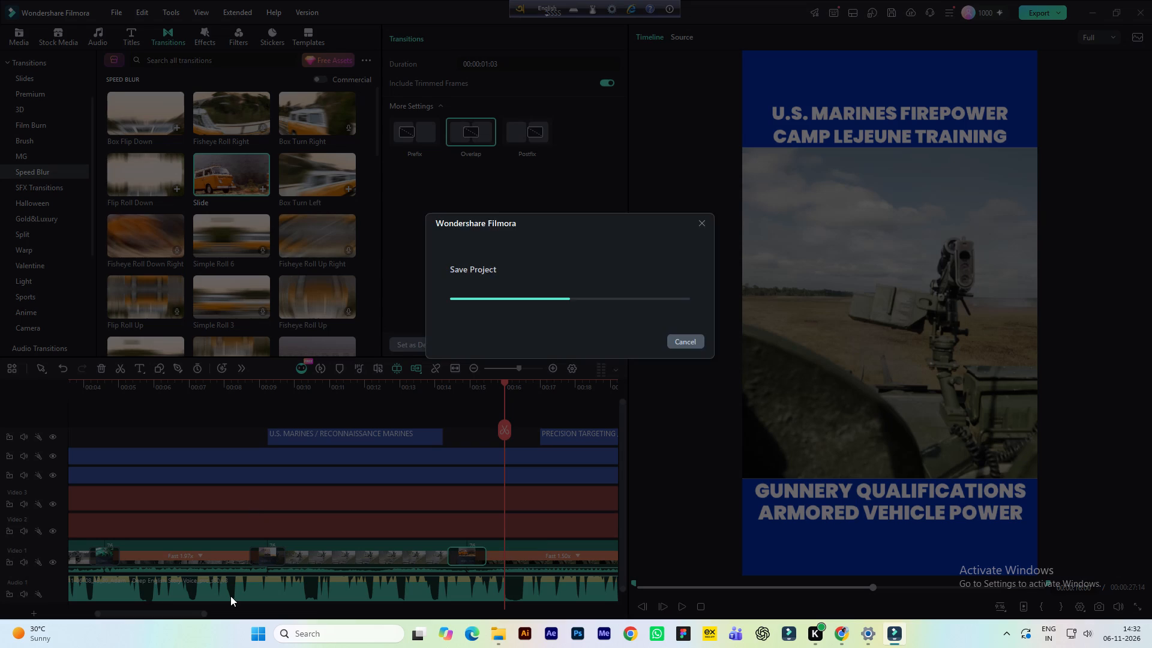
Add the Split transition Geometric Strobe 02 between the fourth clip and the speed-ramped last clip, shortened to 00:00:00:23.
left_click_drag(191, 614, 217, 614)
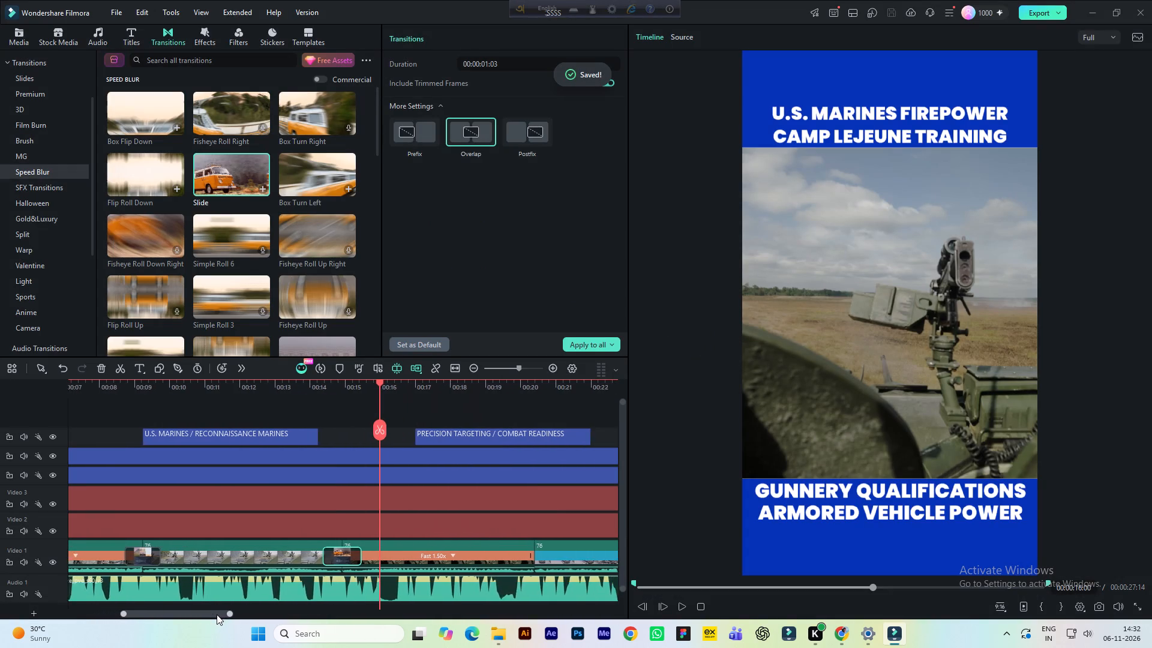
left_click_drag(217, 614, 247, 616)
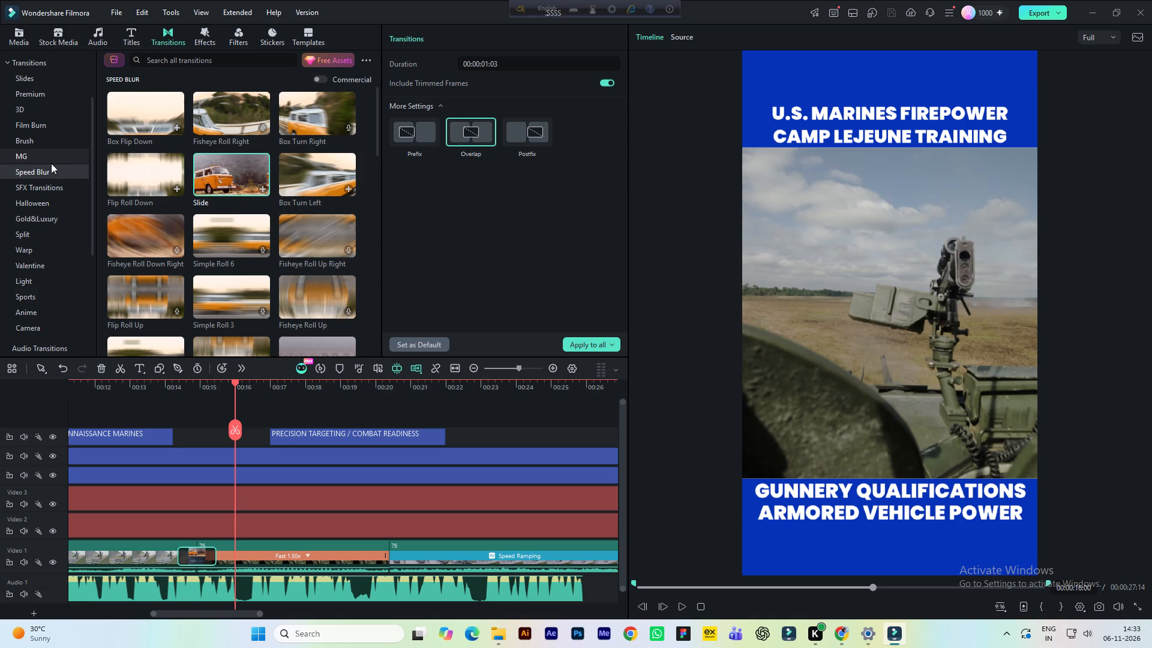
left_click(35, 233)
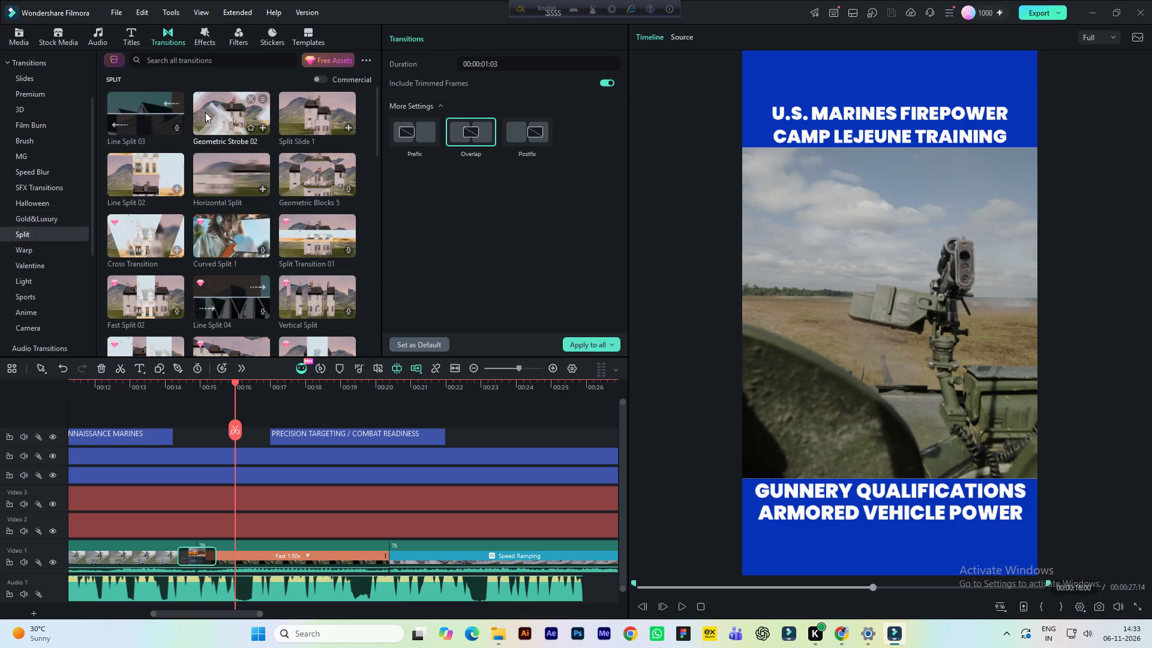
left_click_drag(205, 112, 398, 545)
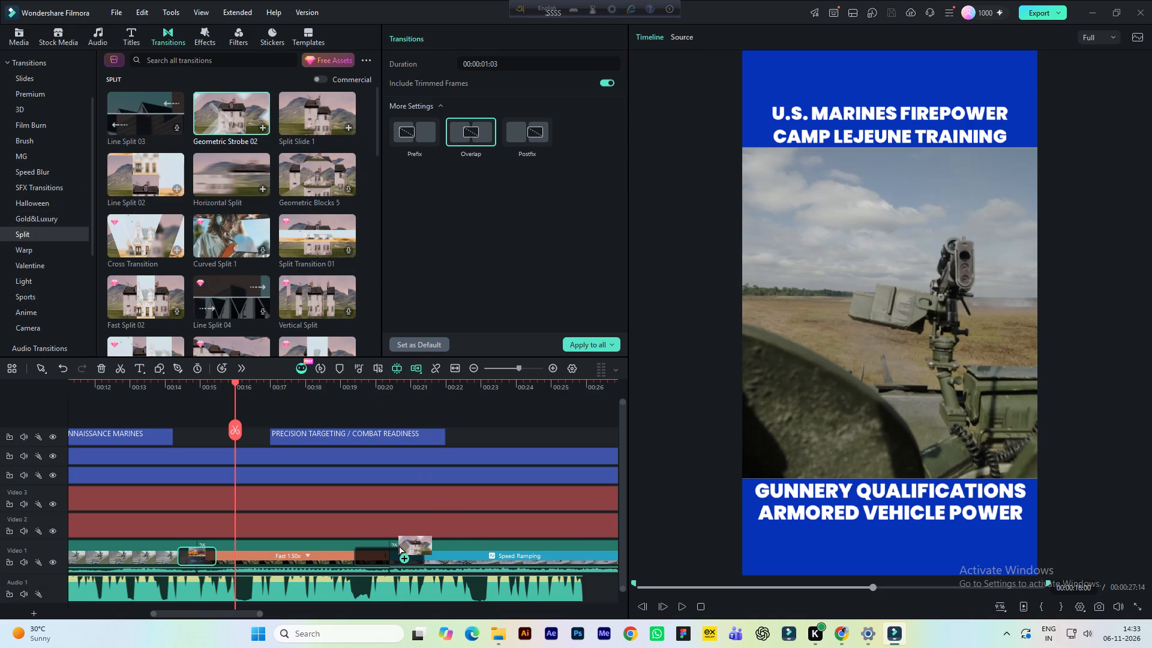
left_click_drag(398, 545, 397, 547)
left_click_drag(421, 555, 406, 562)
Save the project and play back across the Geometric Strobe 02 transition and the PRECISION TARGETING / COMBAT READINESS title.
key("space")
key("ctrl+s")
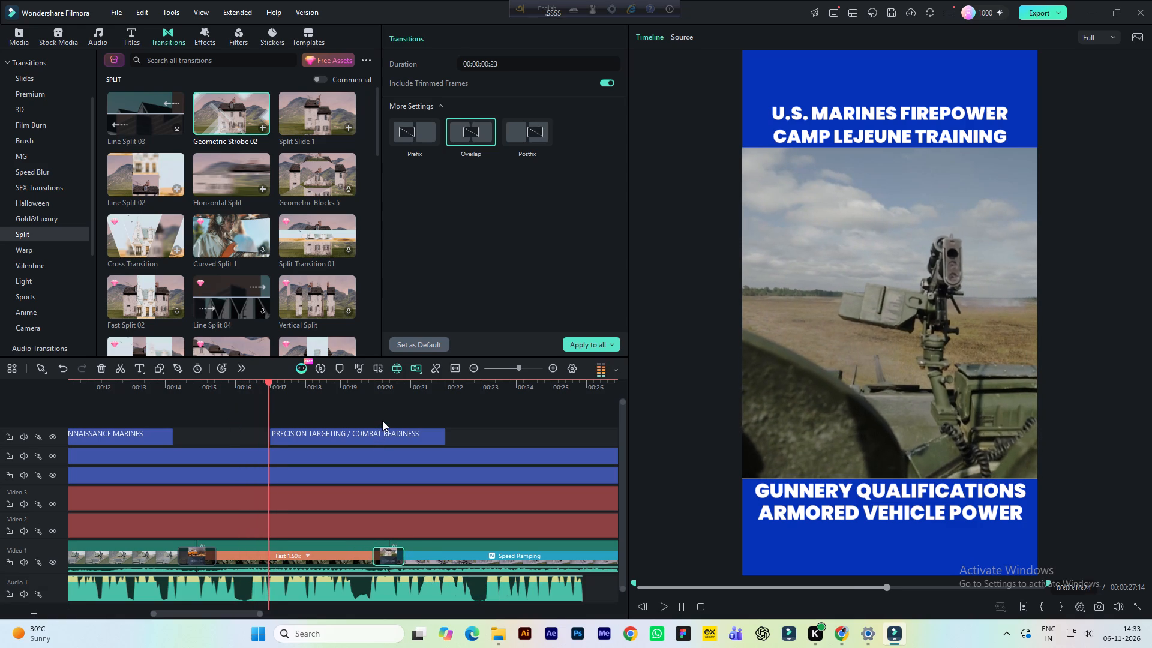
key("space")
key("space")
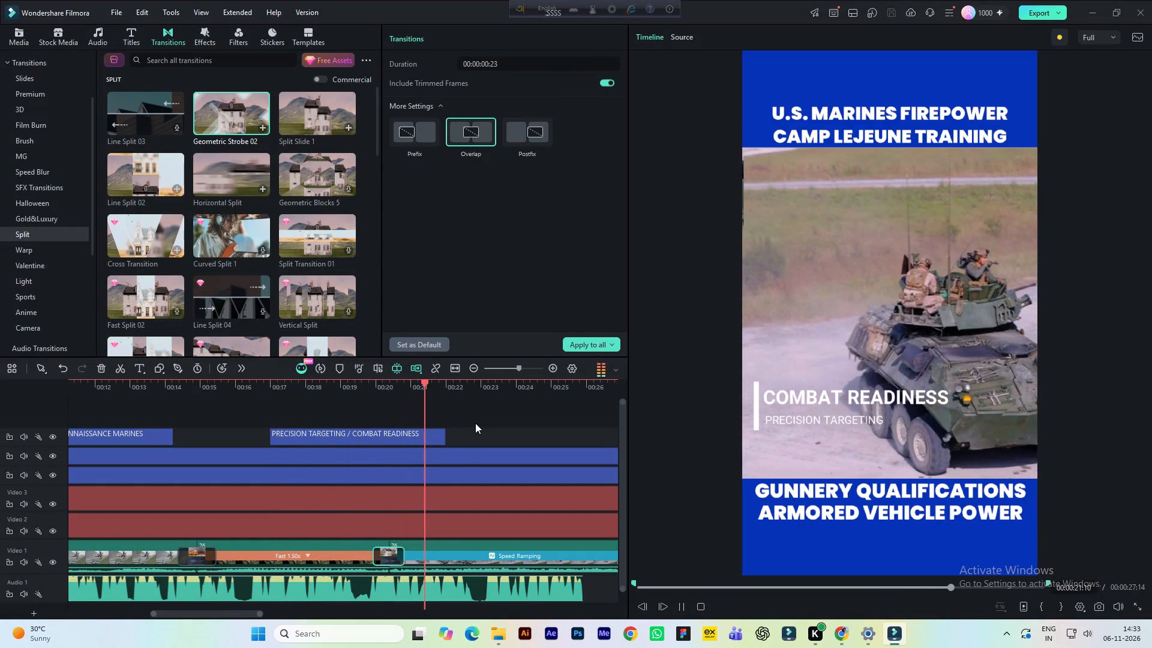
key("space")
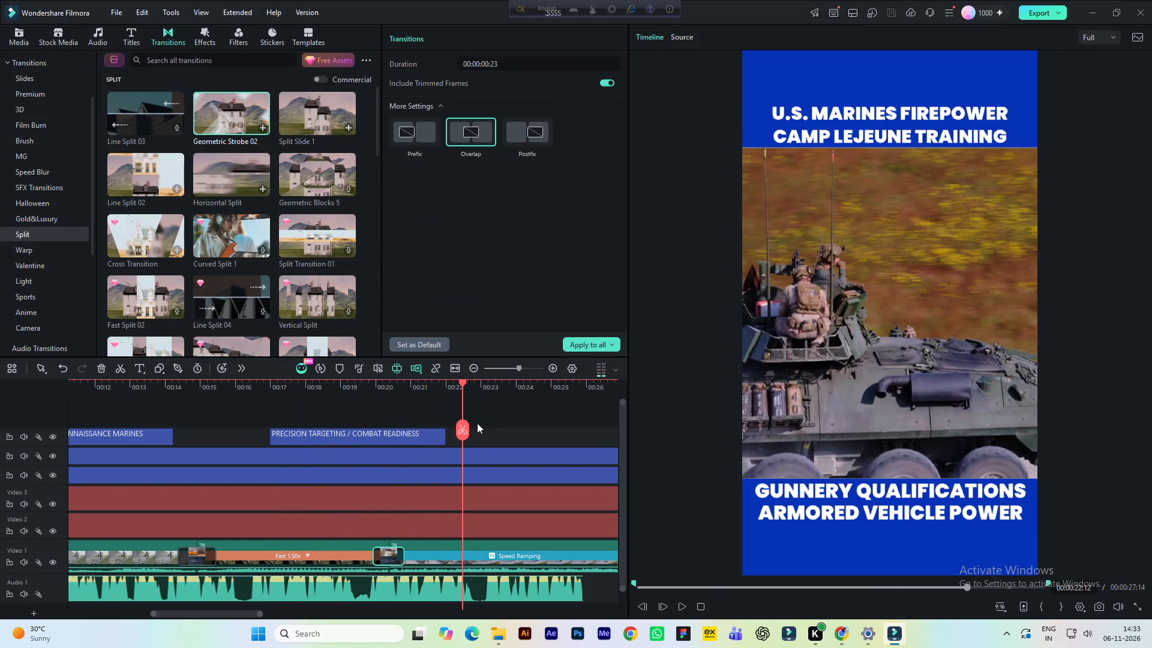
Replay the Geometric Strobe 02 transition and the end of the COMBAT READINESS title to check their timing.
left_click(373, 395)
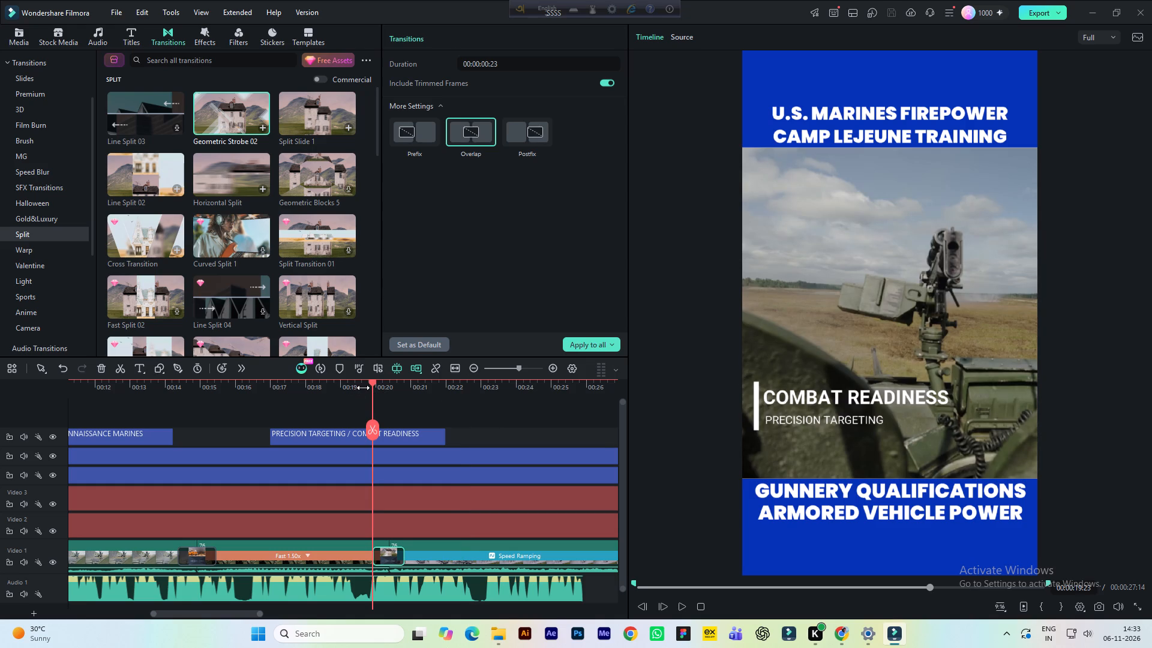
left_click(333, 390)
key("space")
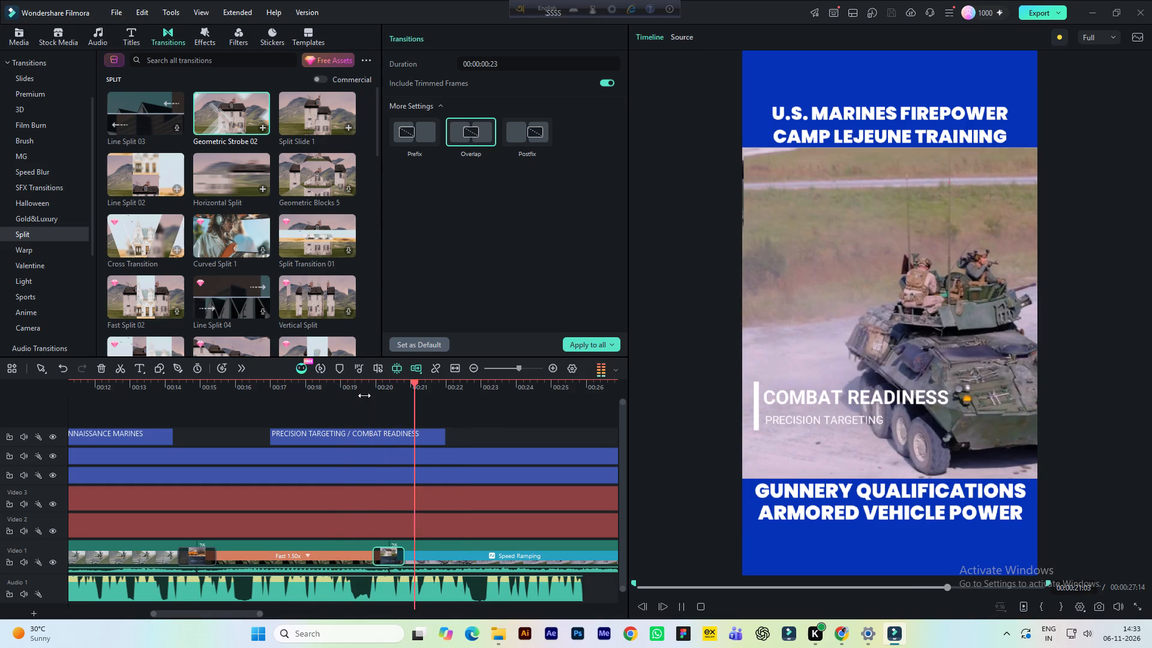
key("space")
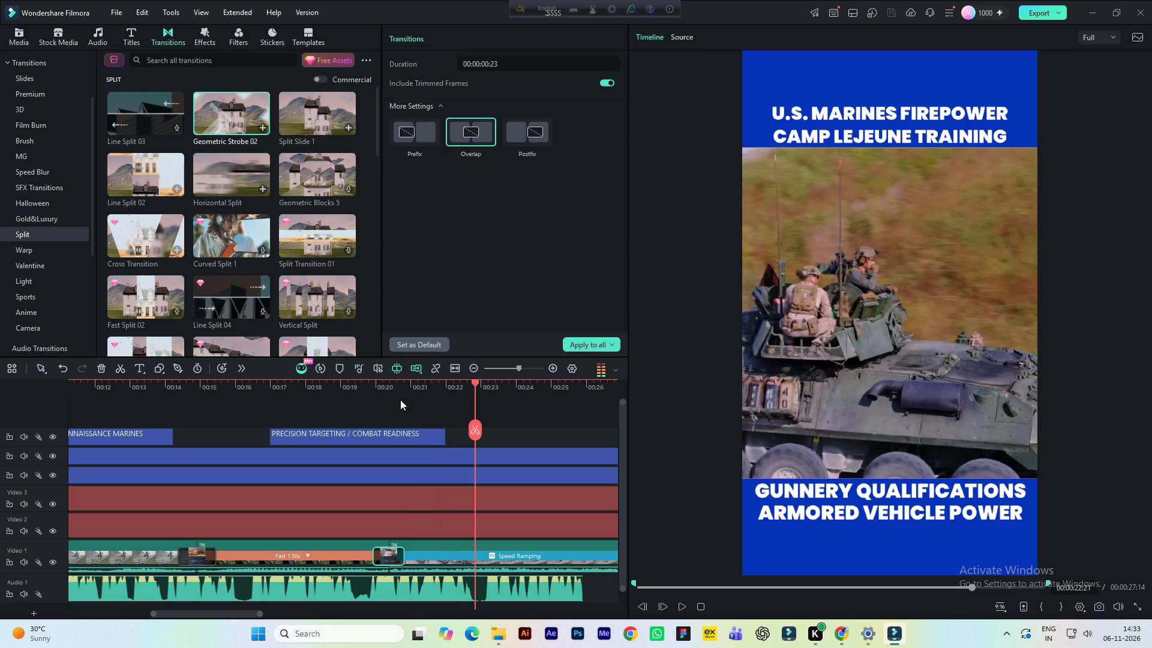
left_click(329, 398)
left_click(305, 385)
key("space")
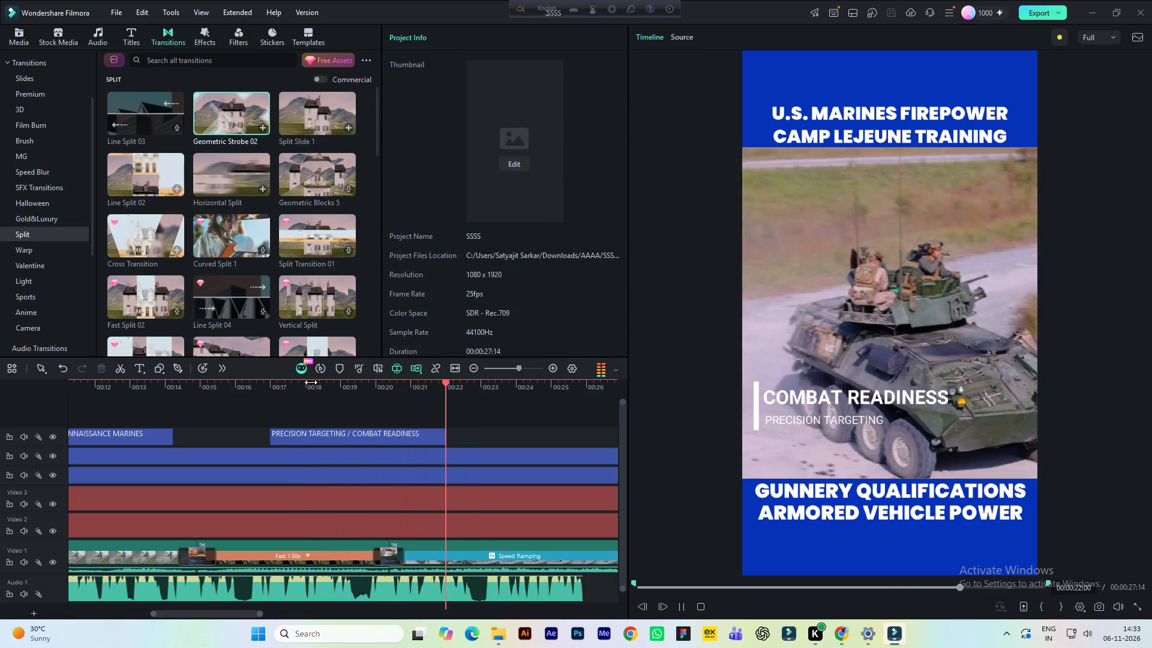
key("space")
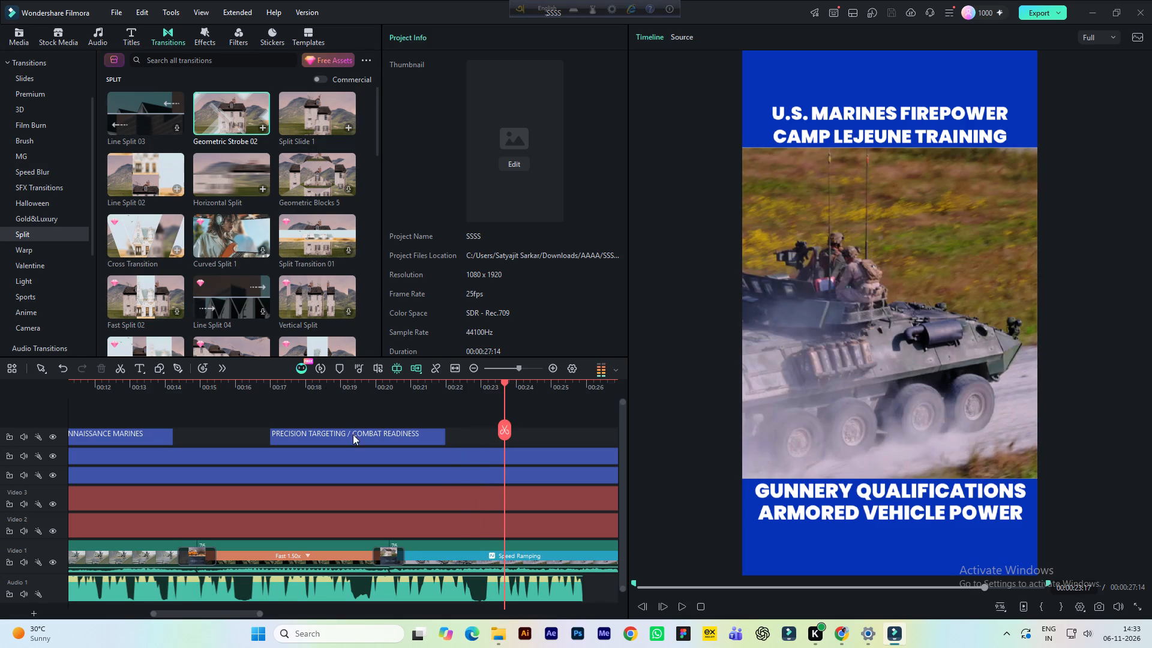
Move the PRECISION TARGETING / COMBAT READINESS title to start at about 17.6 seconds, and save the project.
left_click_drag(338, 437, 361, 439)
left_click(270, 388)
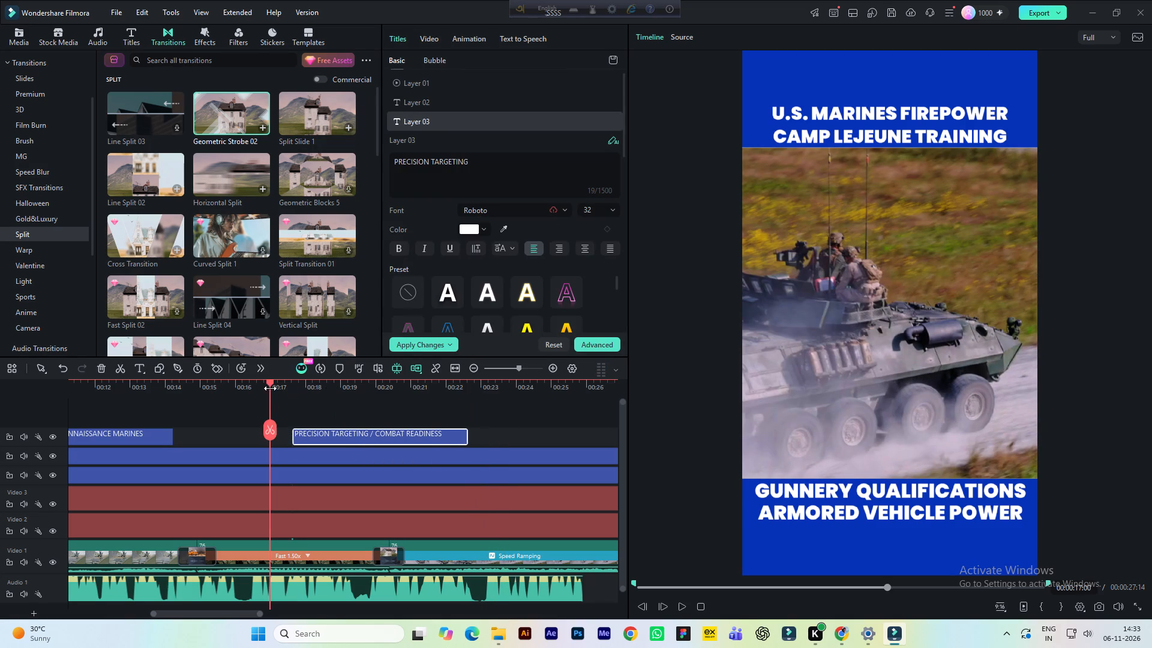
key("space")
key("ctrl+s")
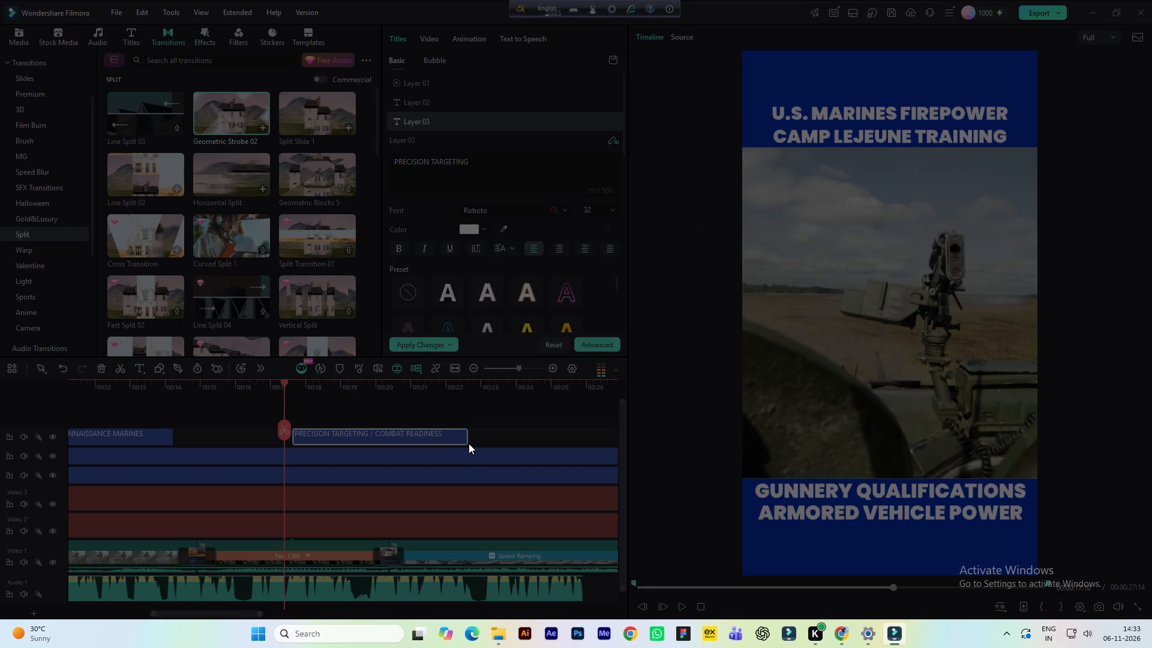
Play back the moved COMBAT READINESS title over the last transition and the armored vehicle shot.
key("space")
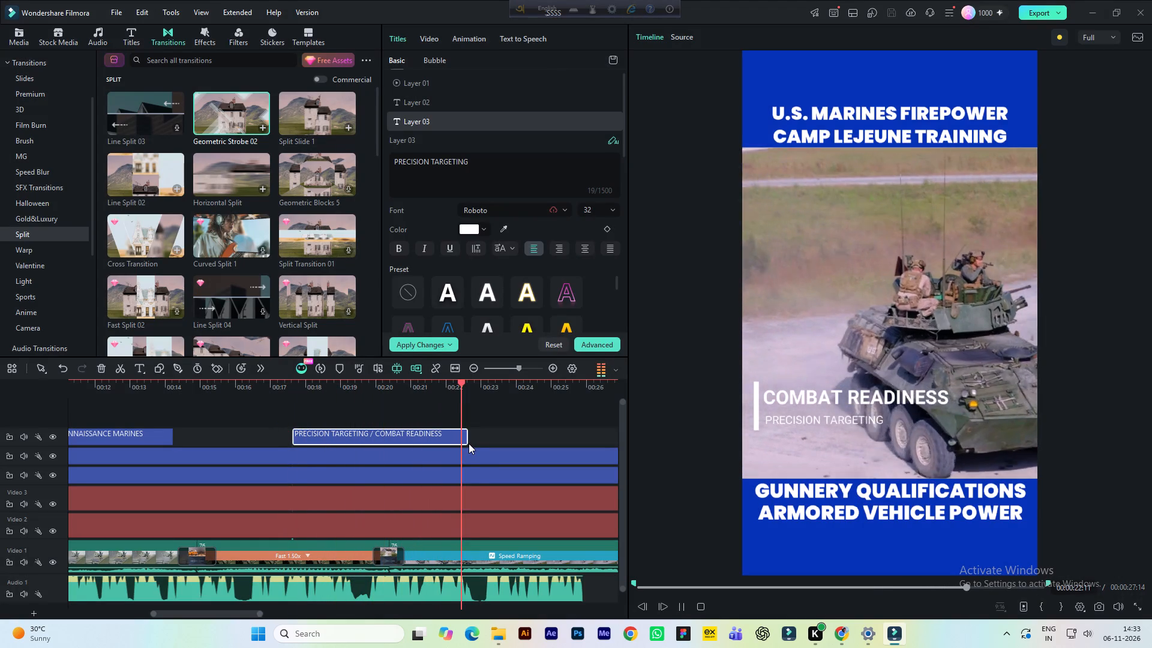
key("space")
left_click(403, 398)
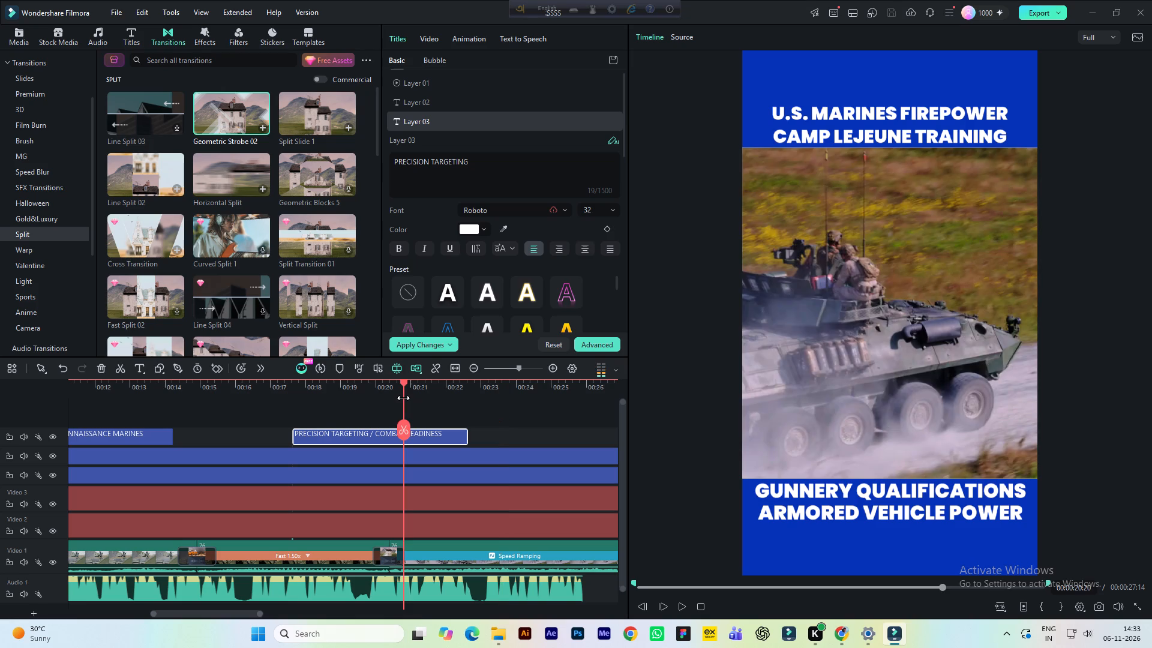
key("space")
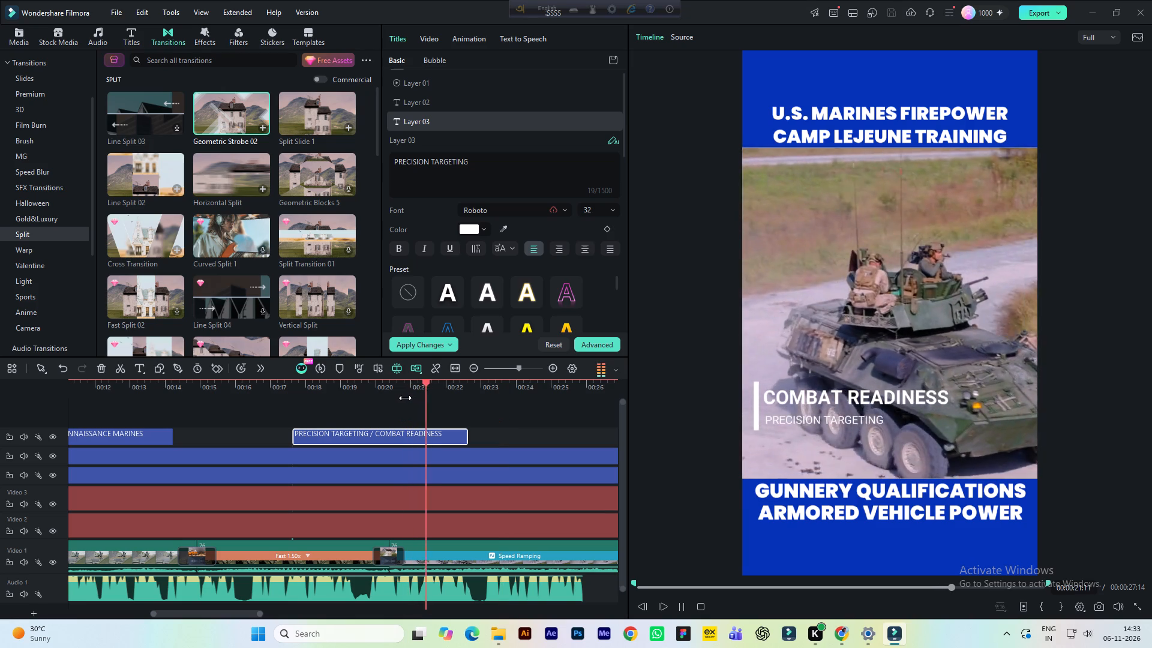
key("space")
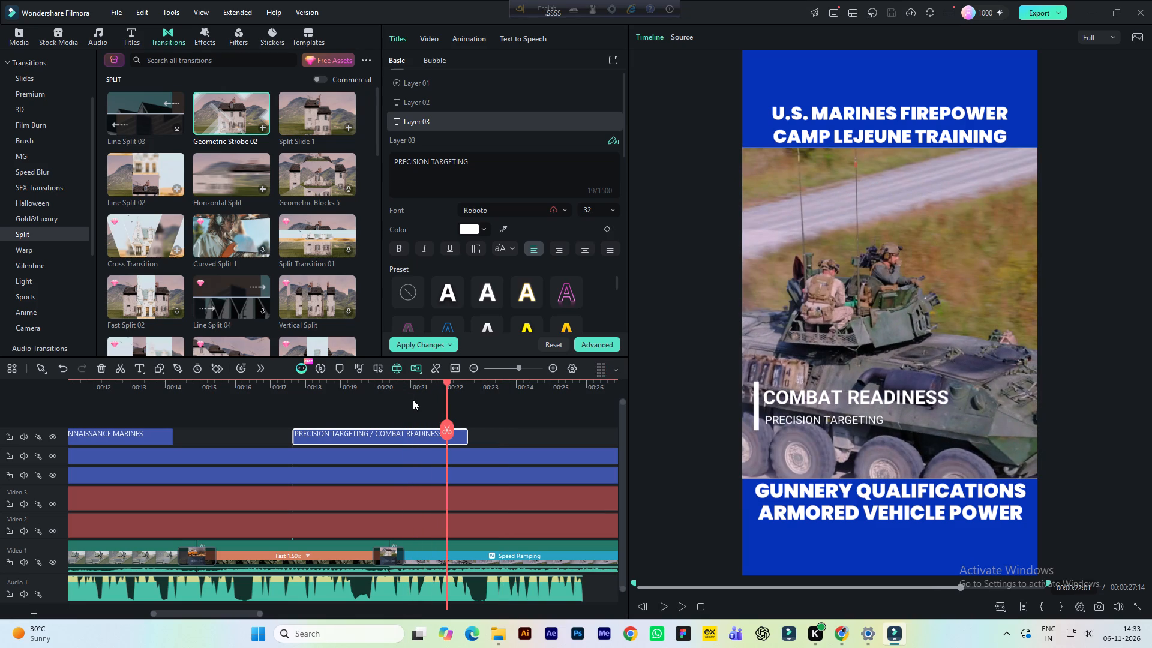
Delete the Geometric Strobe 02 transition at the cut into the armored vehicle shot.
key("space")
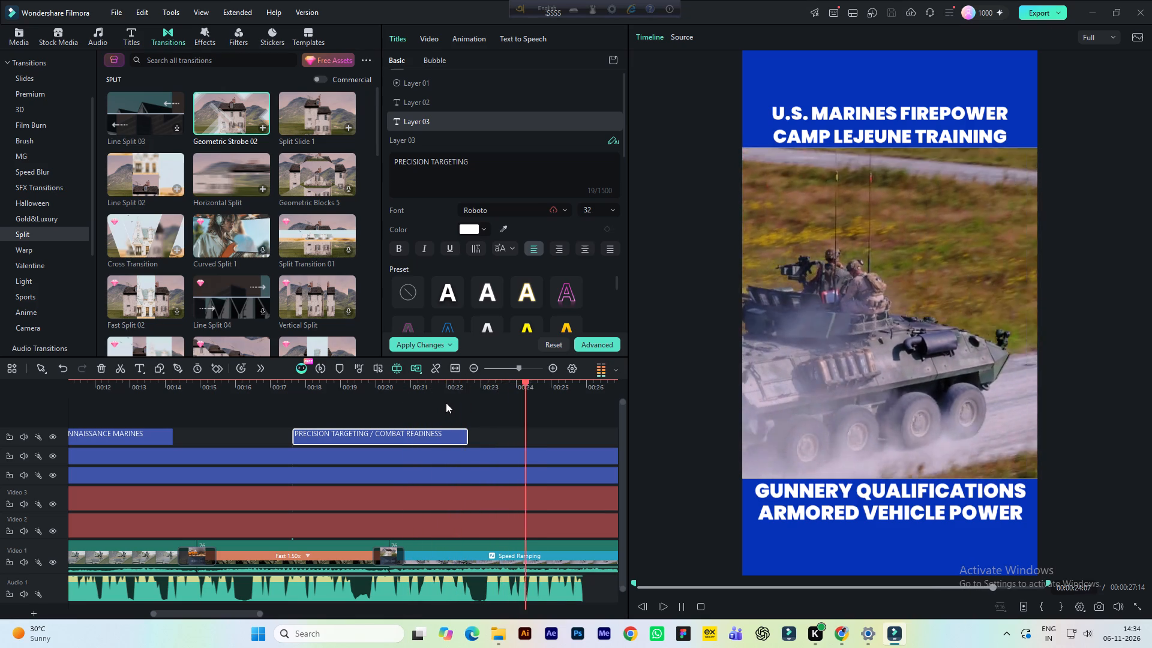
key("space")
left_click(389, 395)
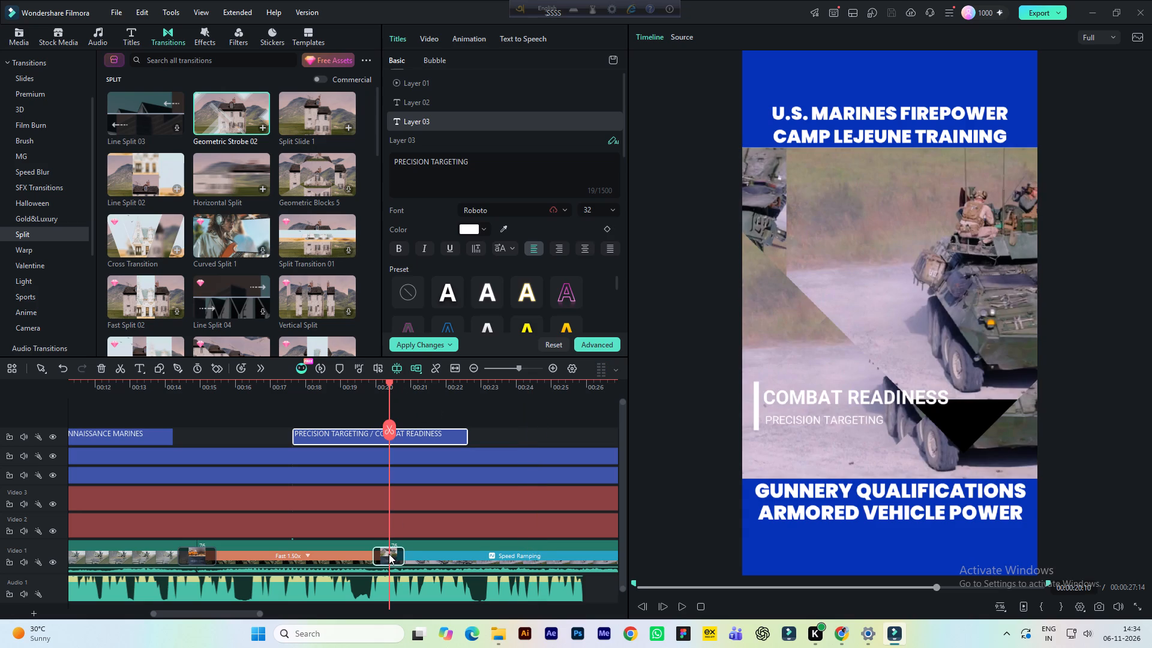
left_click(389, 554)
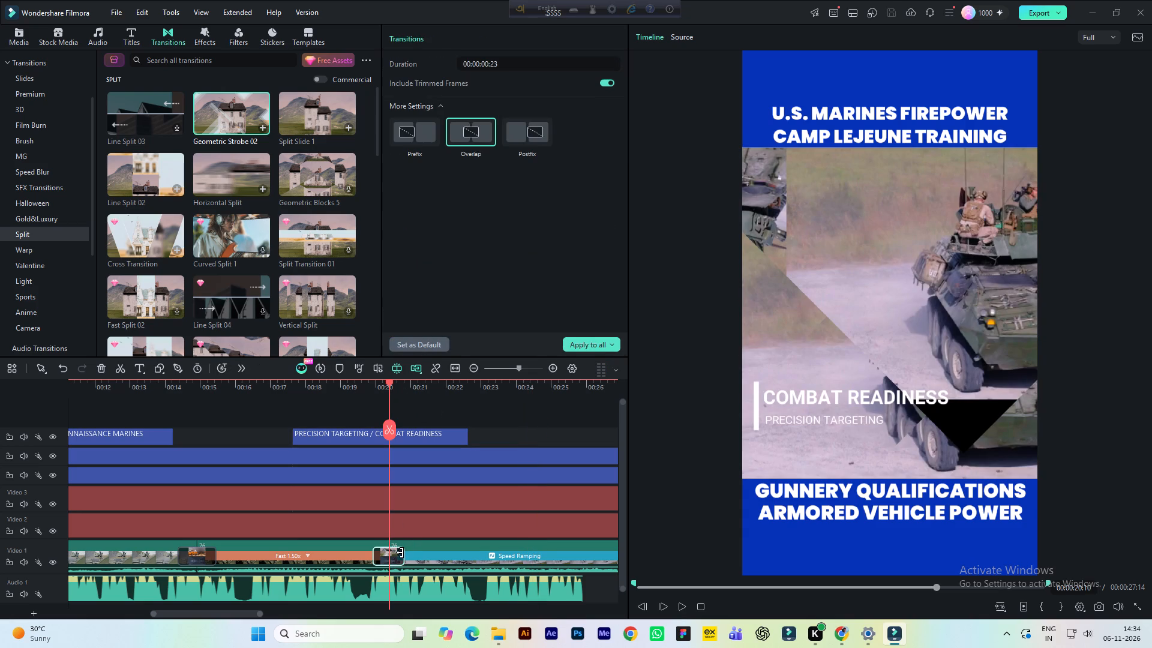
key("Delete")
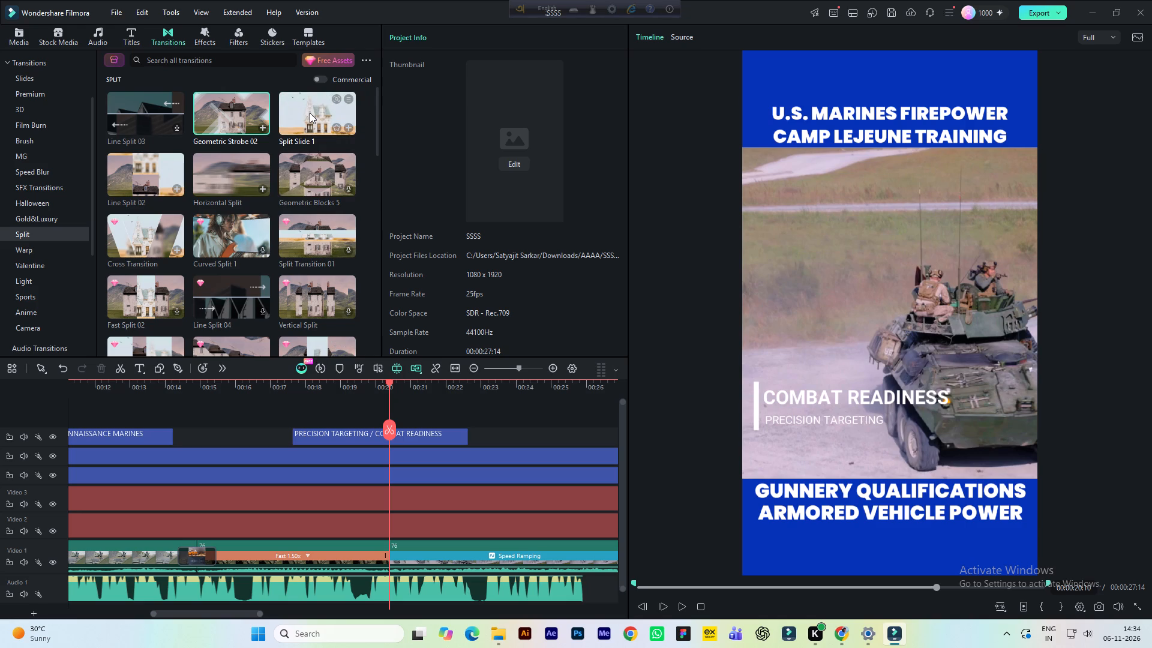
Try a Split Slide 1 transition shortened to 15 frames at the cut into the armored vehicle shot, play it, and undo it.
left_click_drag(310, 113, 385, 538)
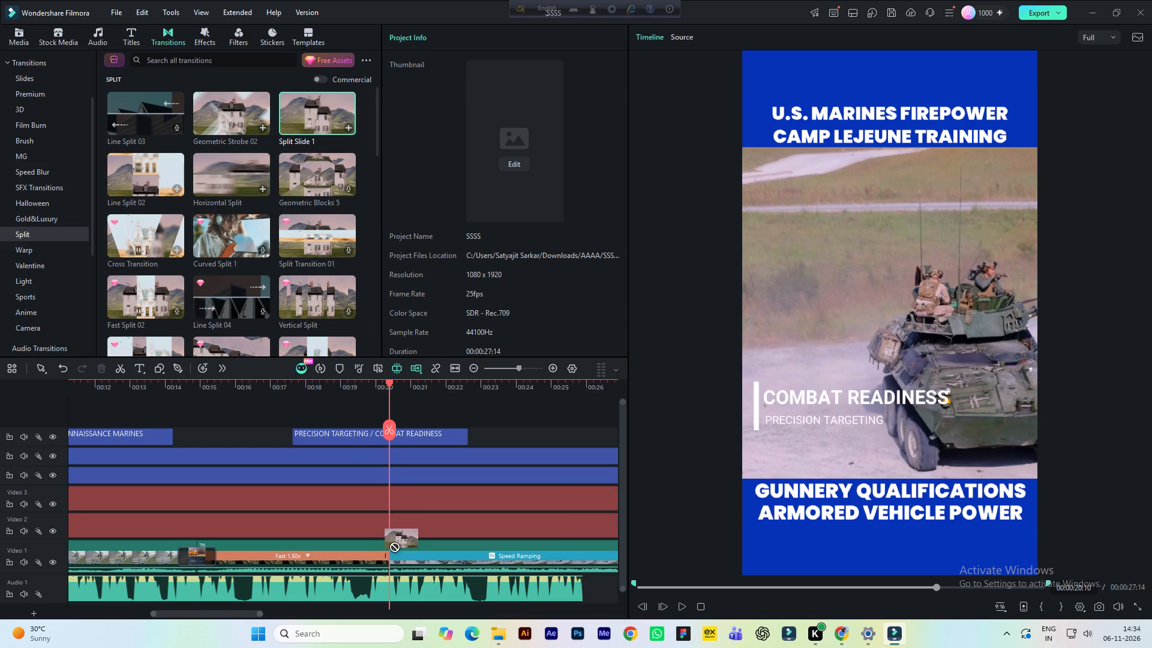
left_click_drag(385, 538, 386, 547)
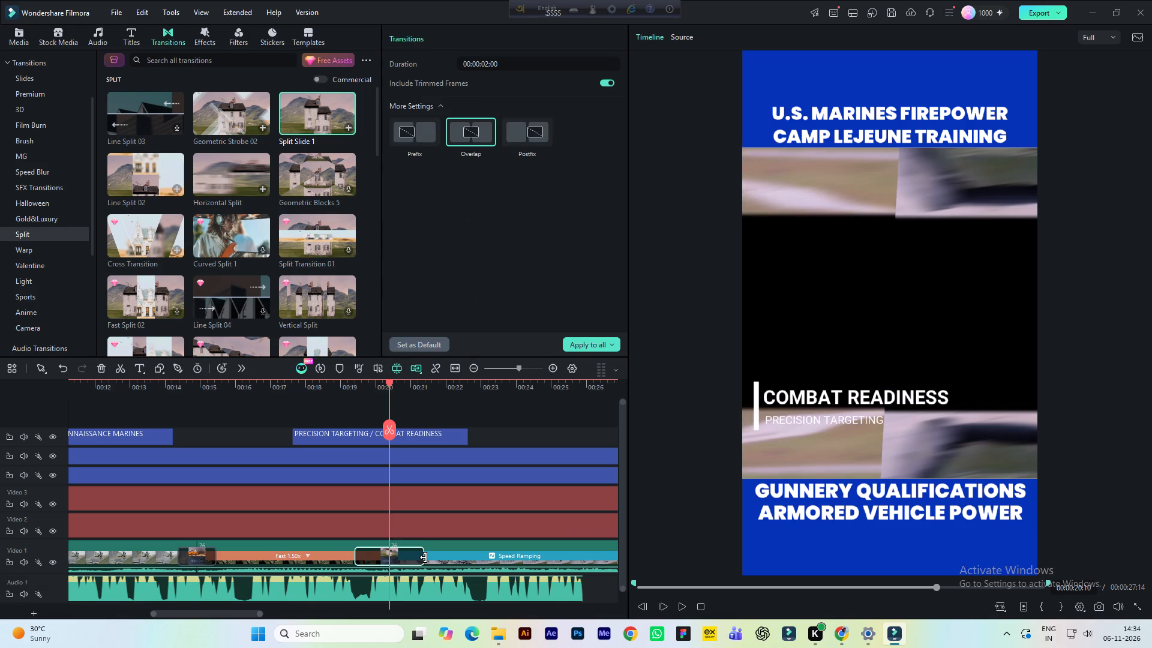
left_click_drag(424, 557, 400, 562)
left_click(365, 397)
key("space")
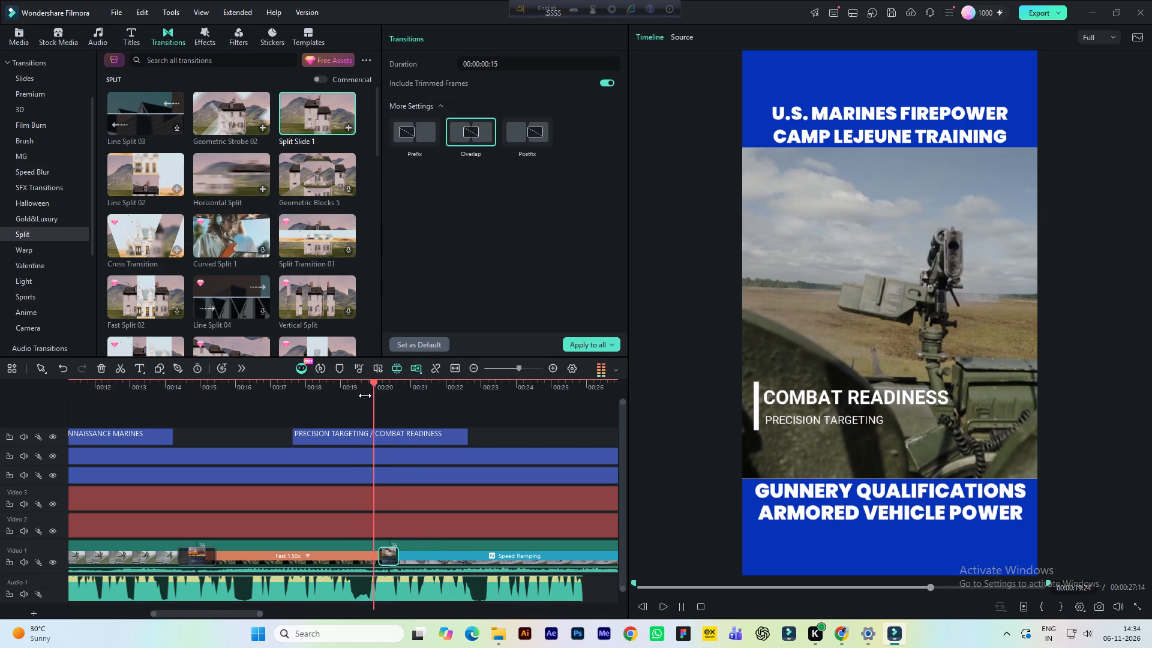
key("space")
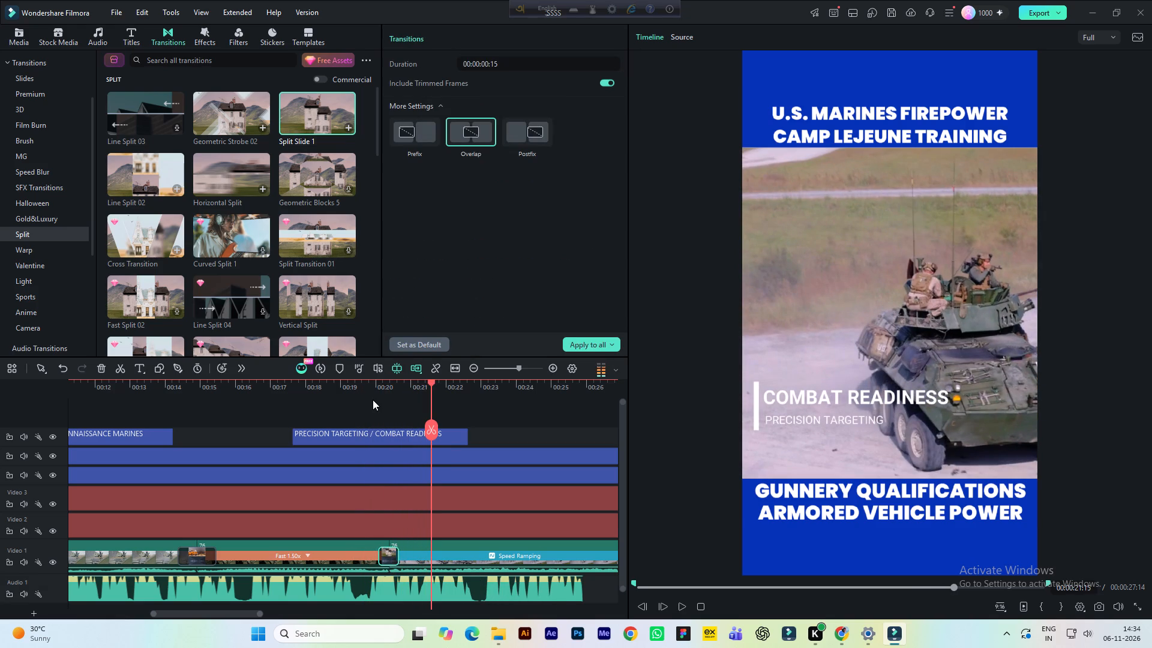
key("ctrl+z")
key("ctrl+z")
Play back the plain cut into the armored vehicle shot under the COMBAT READINESS title.
left_click(327, 394)
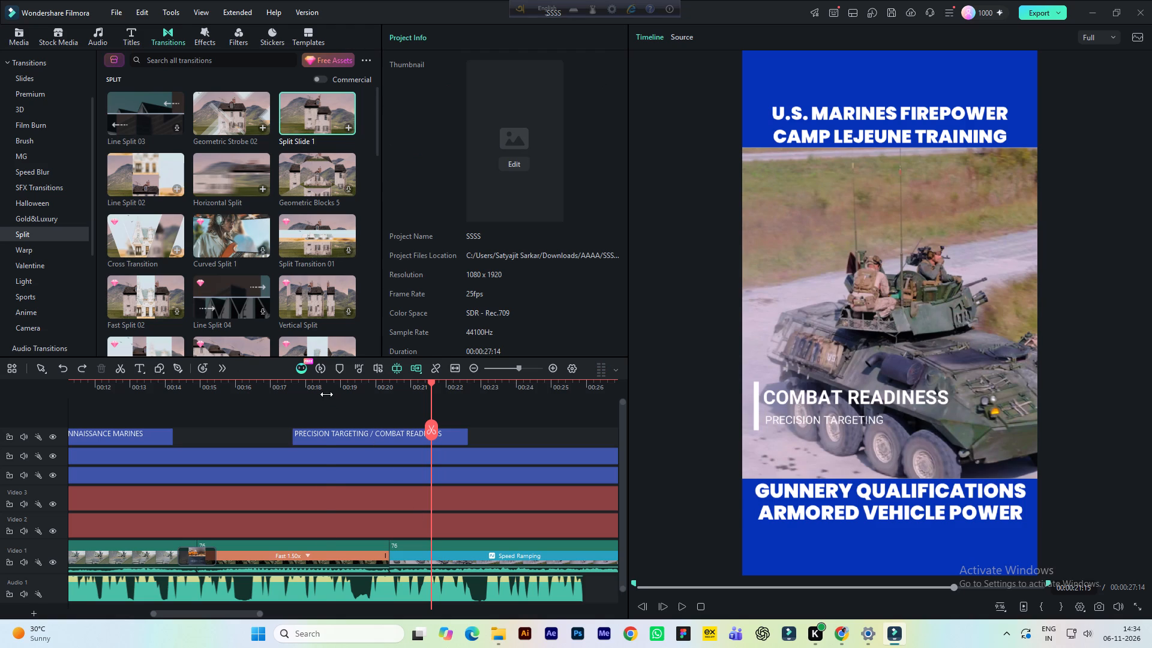
key("space")
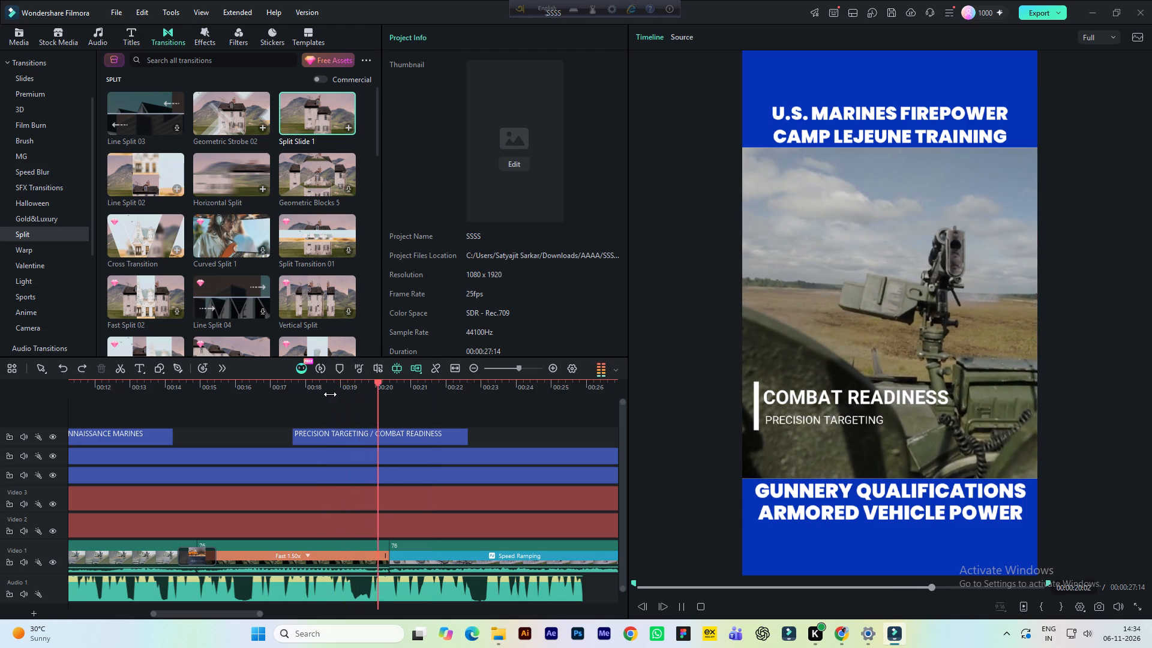
key("space")
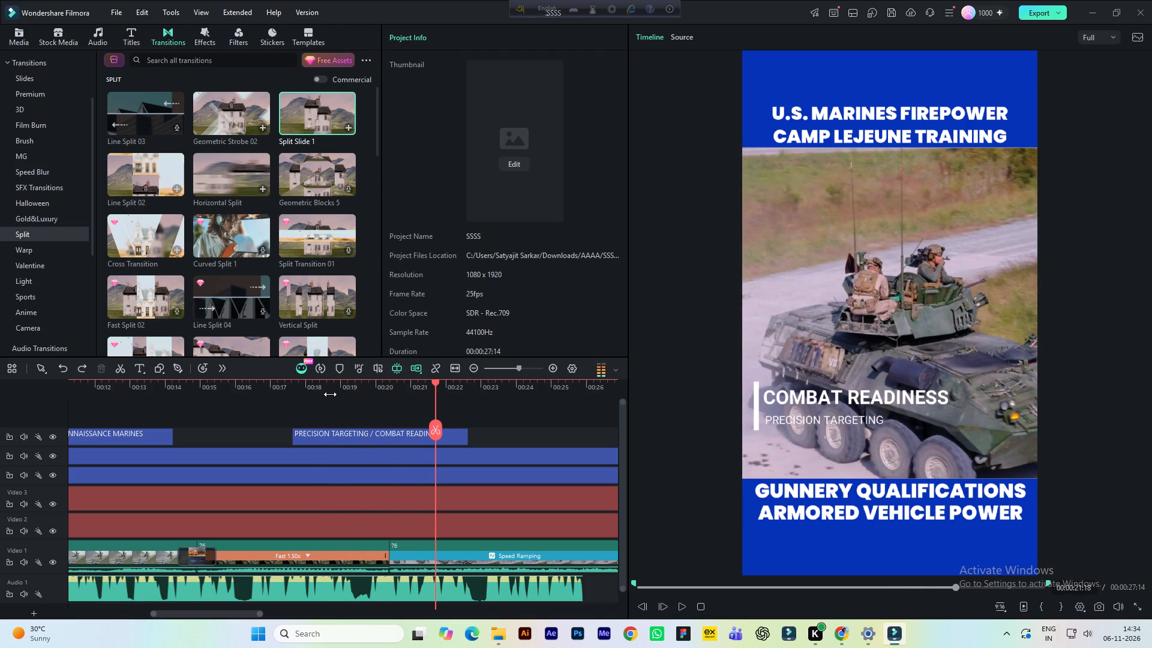
left_click(397, 395)
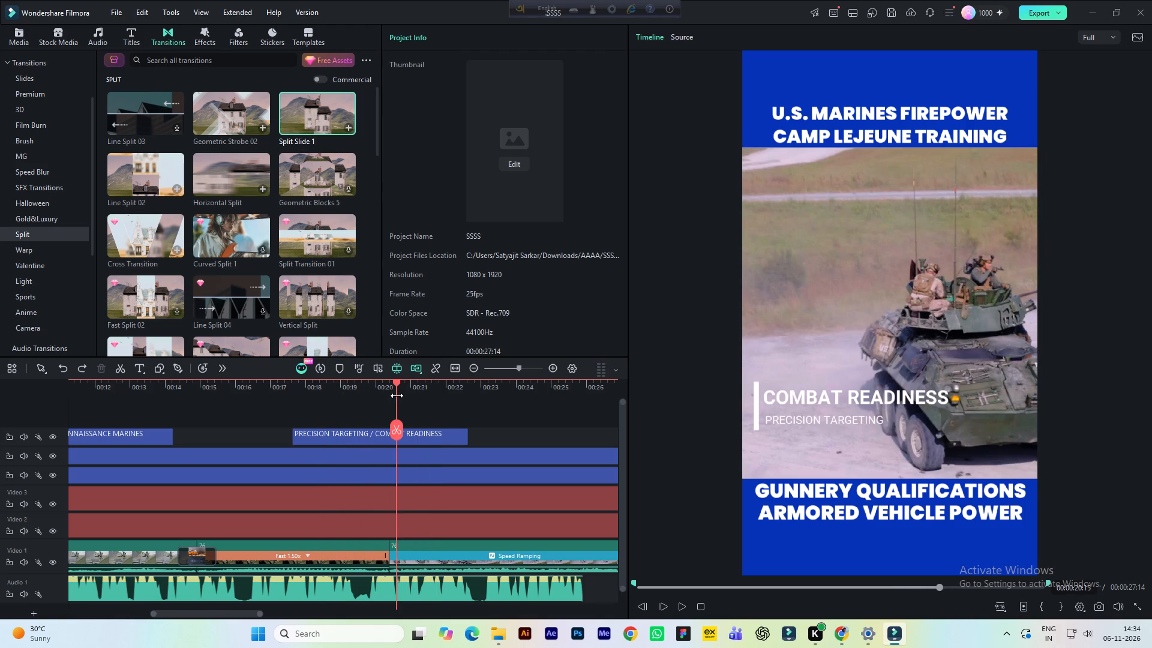
key("space")
key("space")
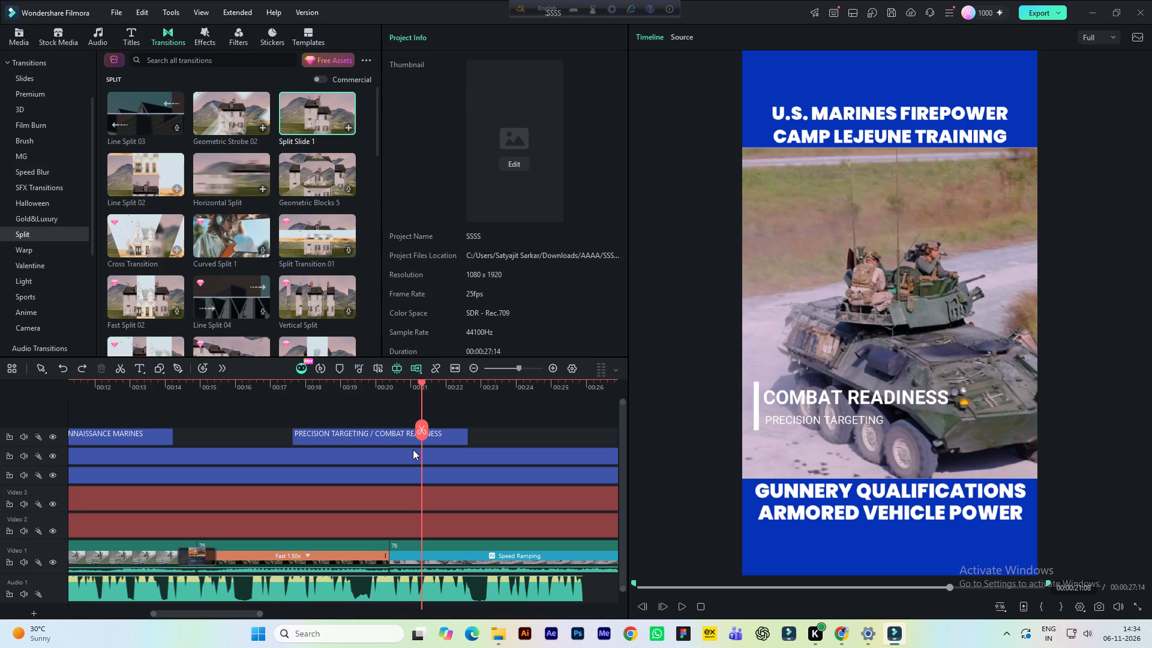
Scrub through the PRECISION TARGETING / COMBAT READINESS title from about 18 to 22 seconds to check it against the shots.
left_click(395, 438)
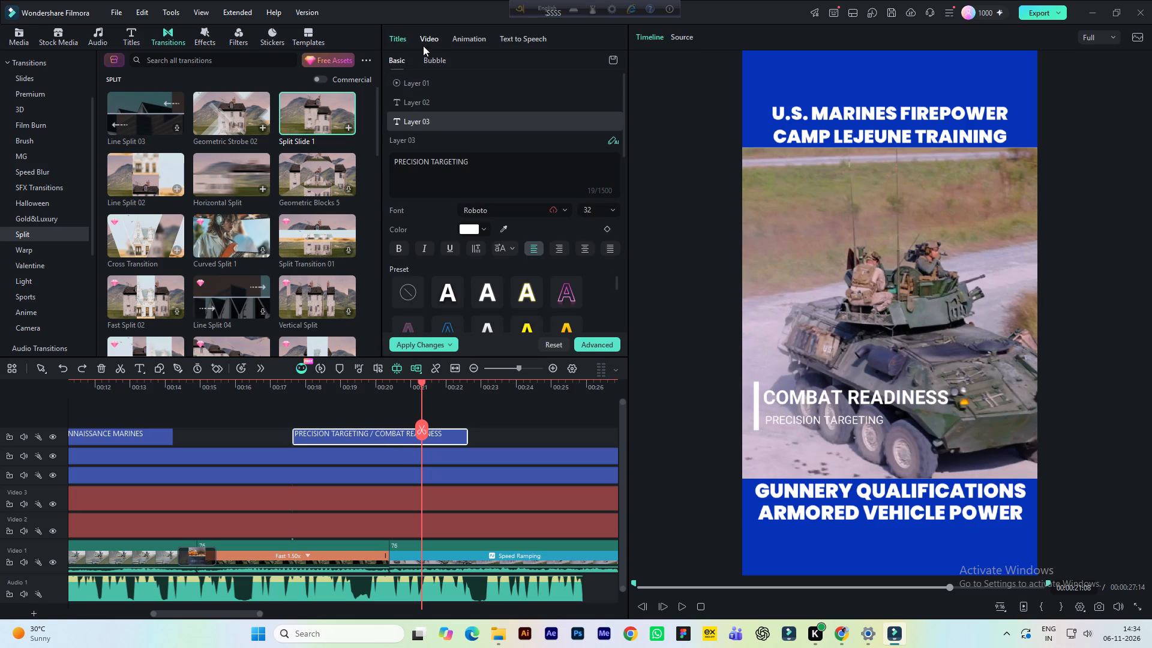
left_click(308, 392)
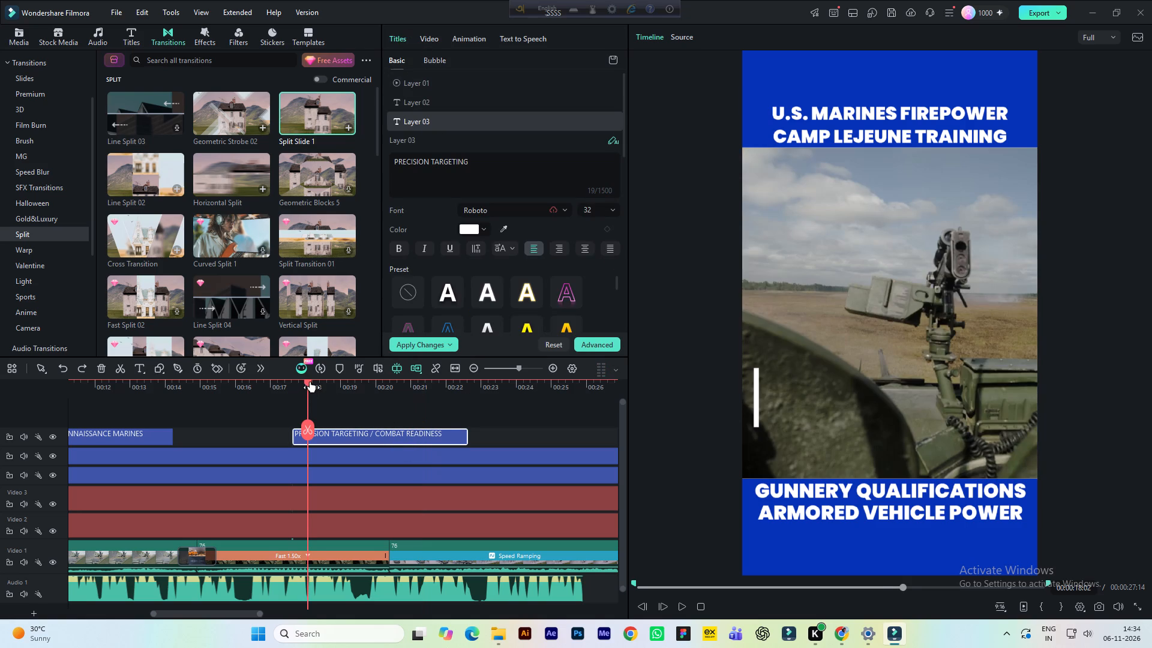
left_click_drag(310, 382, 337, 391)
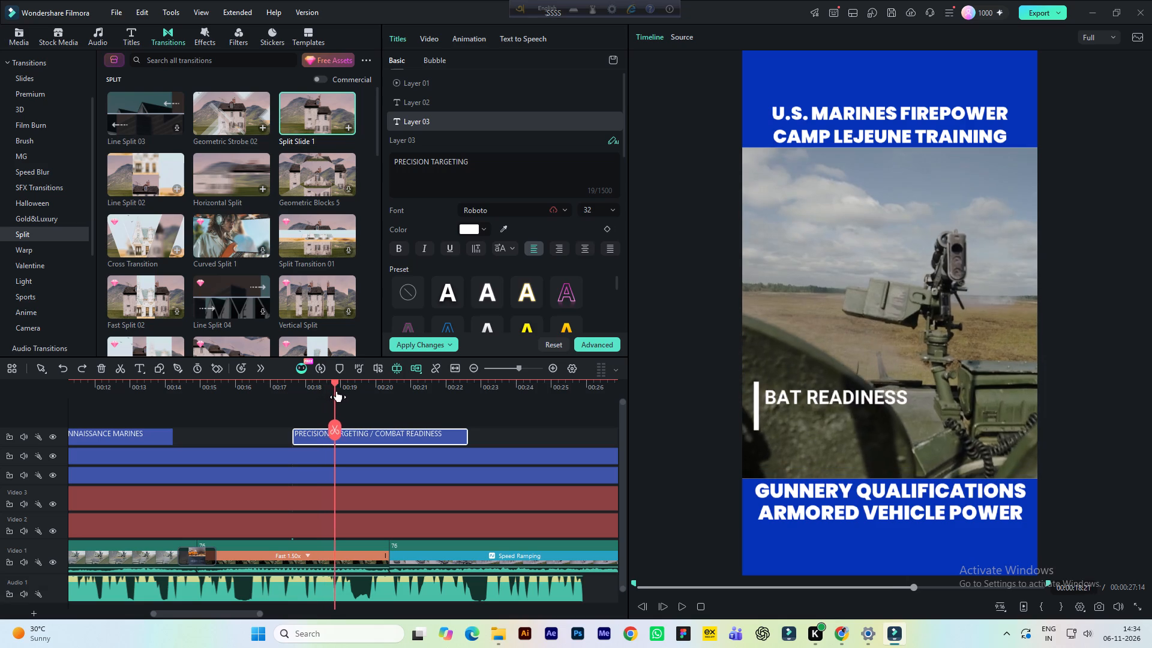
left_click_drag(337, 391, 403, 400)
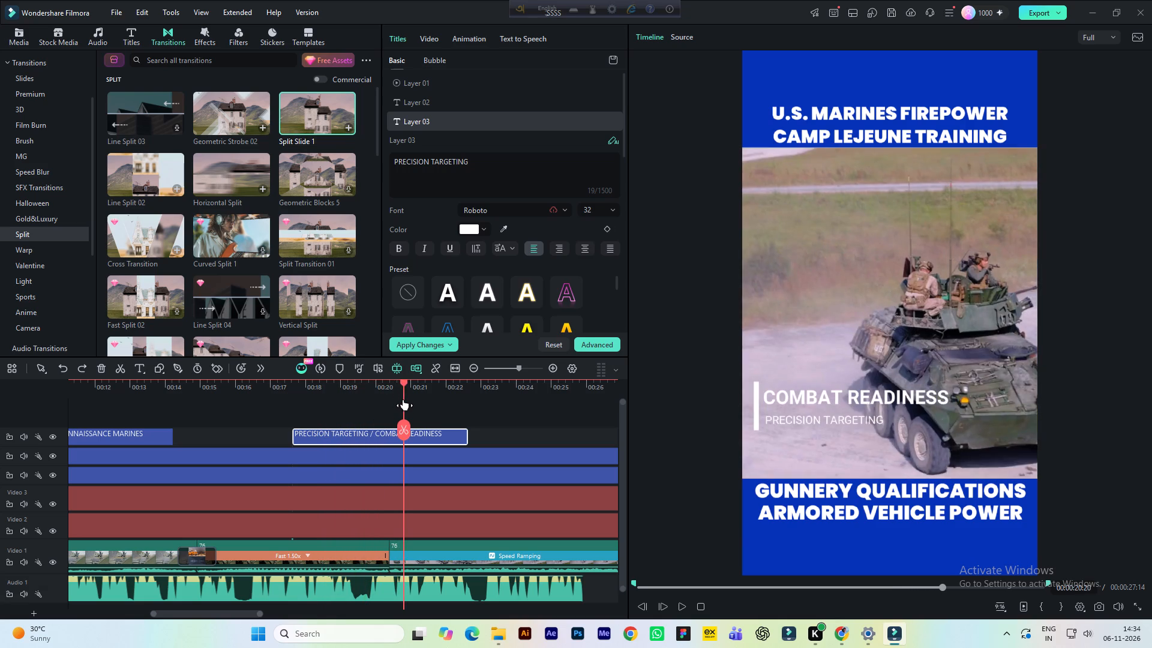
left_click_drag(403, 400, 409, 401)
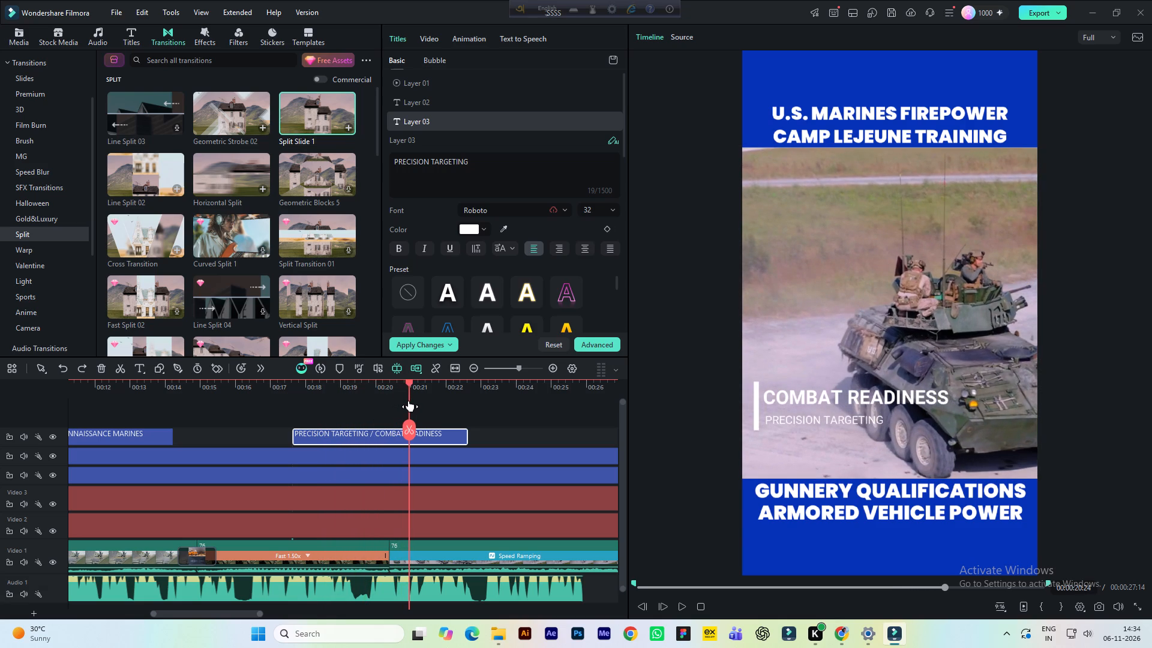
left_click_drag(409, 401, 431, 407)
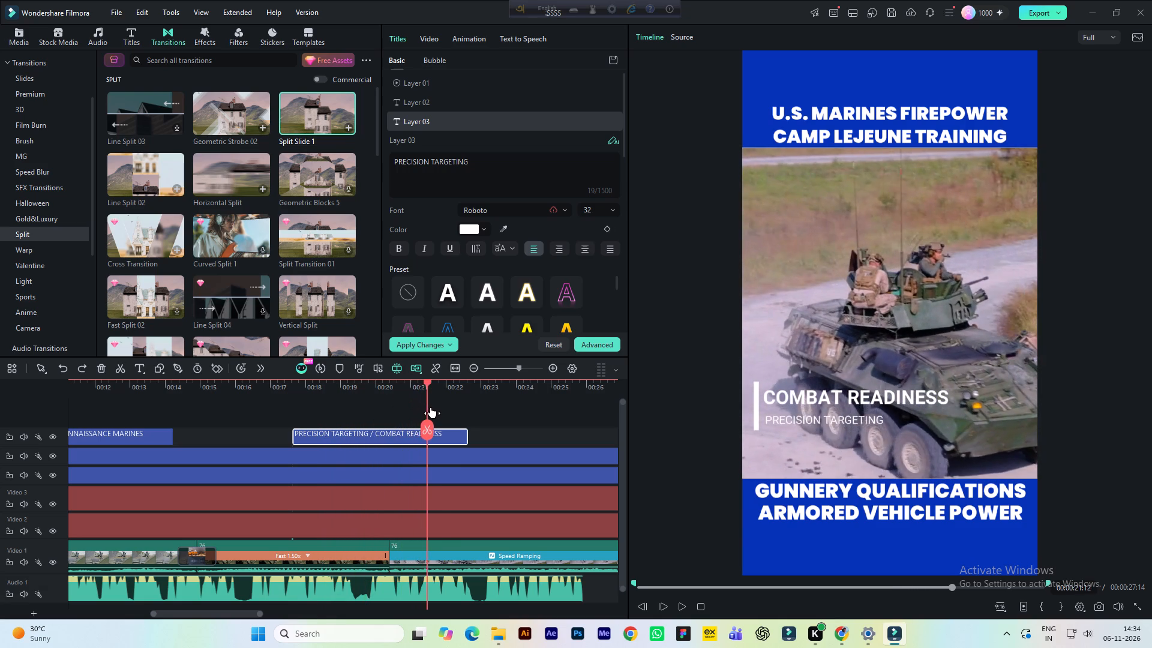
left_click_drag(431, 407, 438, 424)
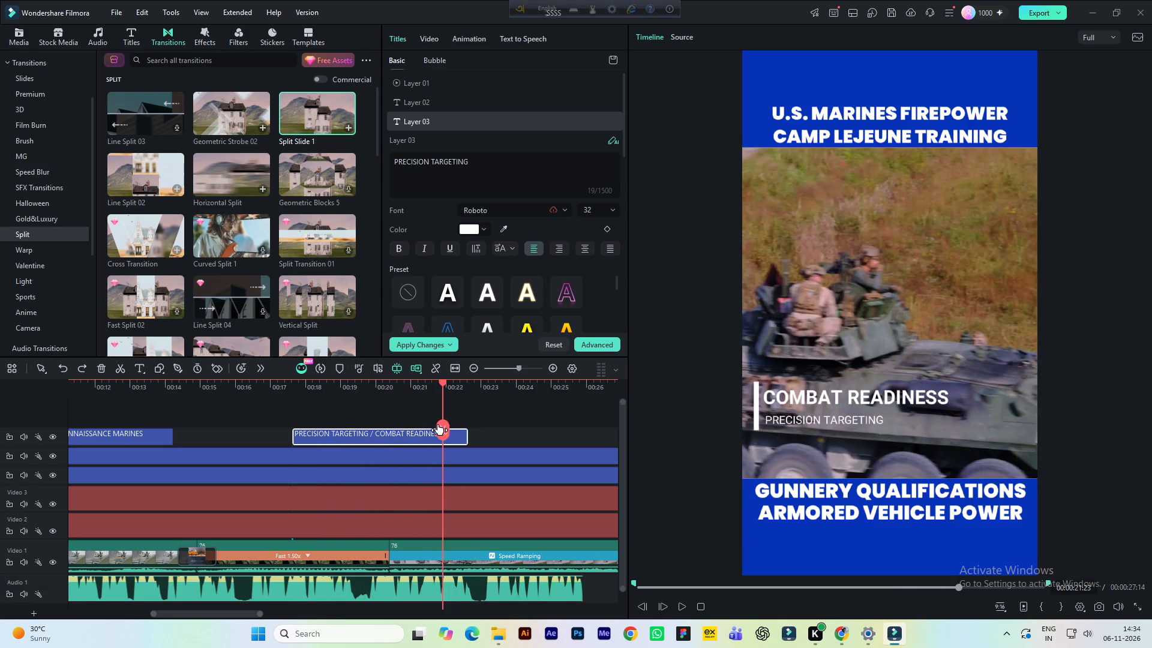
left_click_drag(438, 424, 426, 428)
Save the project and play the remaining armored vehicle footage to the end of the video.
key("ctrl+s")
key("space")
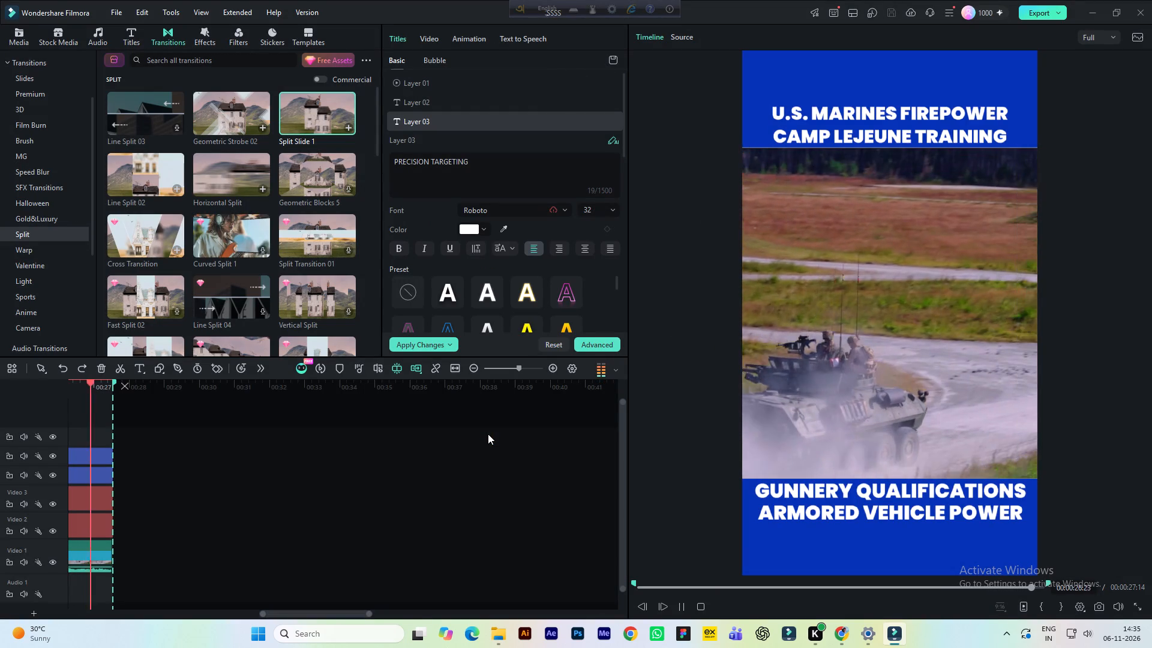
key("space")
key("space")
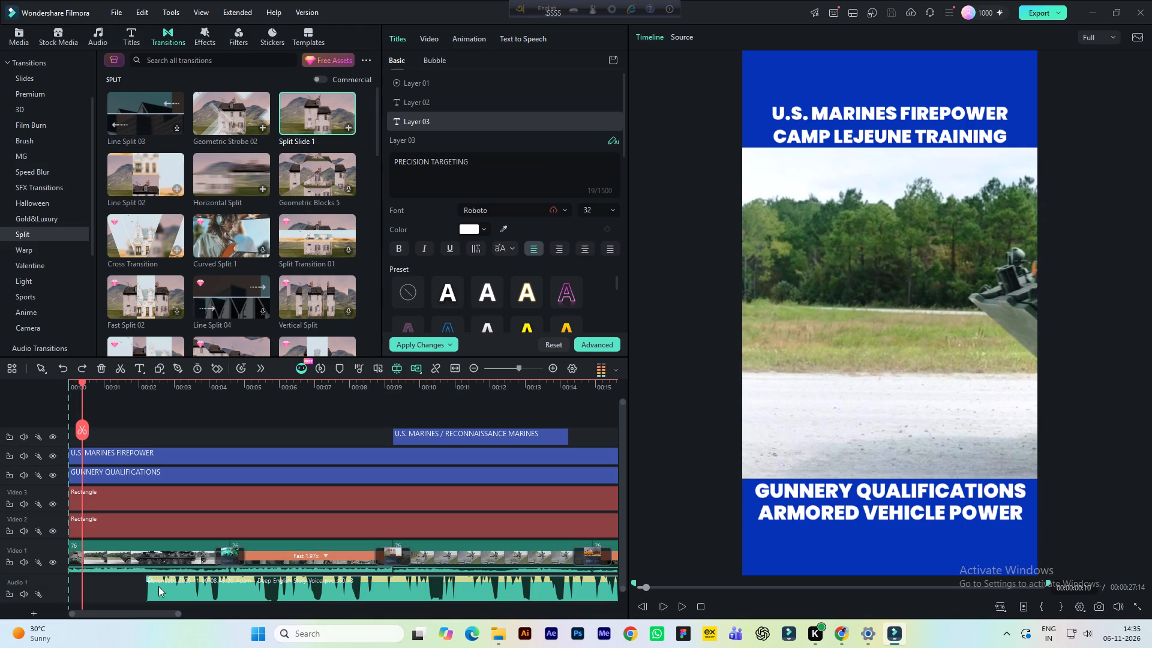
Move to about 24 seconds, browse the Subscribe stickers for a closing call to action, and return to the project media.
left_click_drag(397, 389, 320, 397)
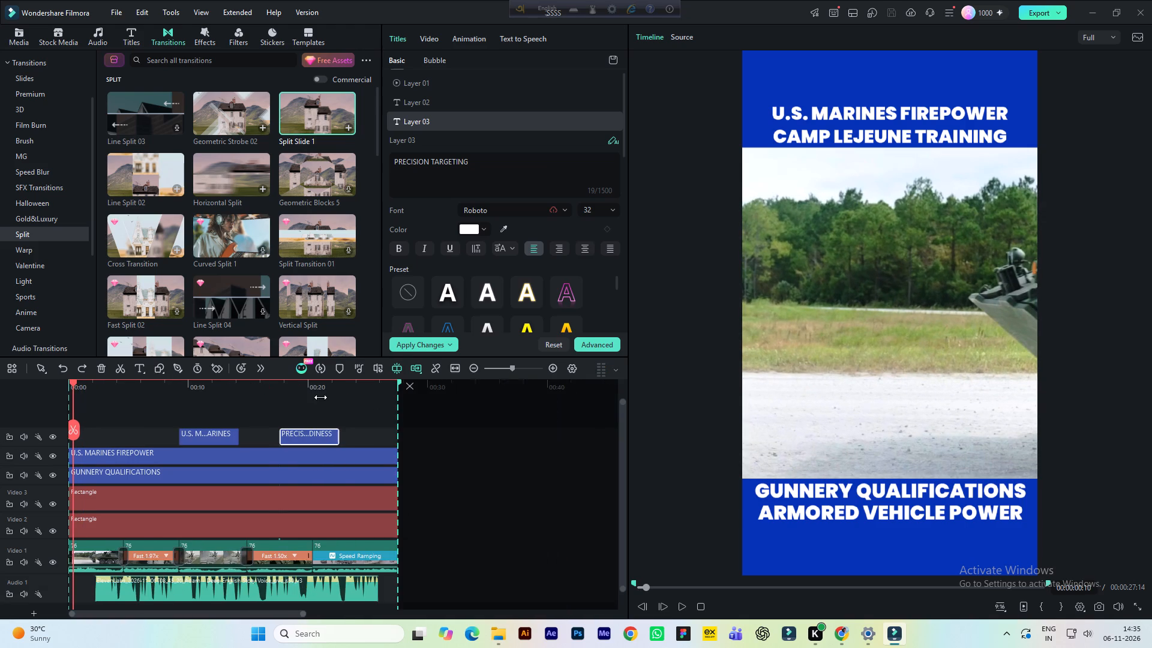
left_click_drag(320, 397, 320, 397)
left_click(327, 393)
left_click(354, 395)
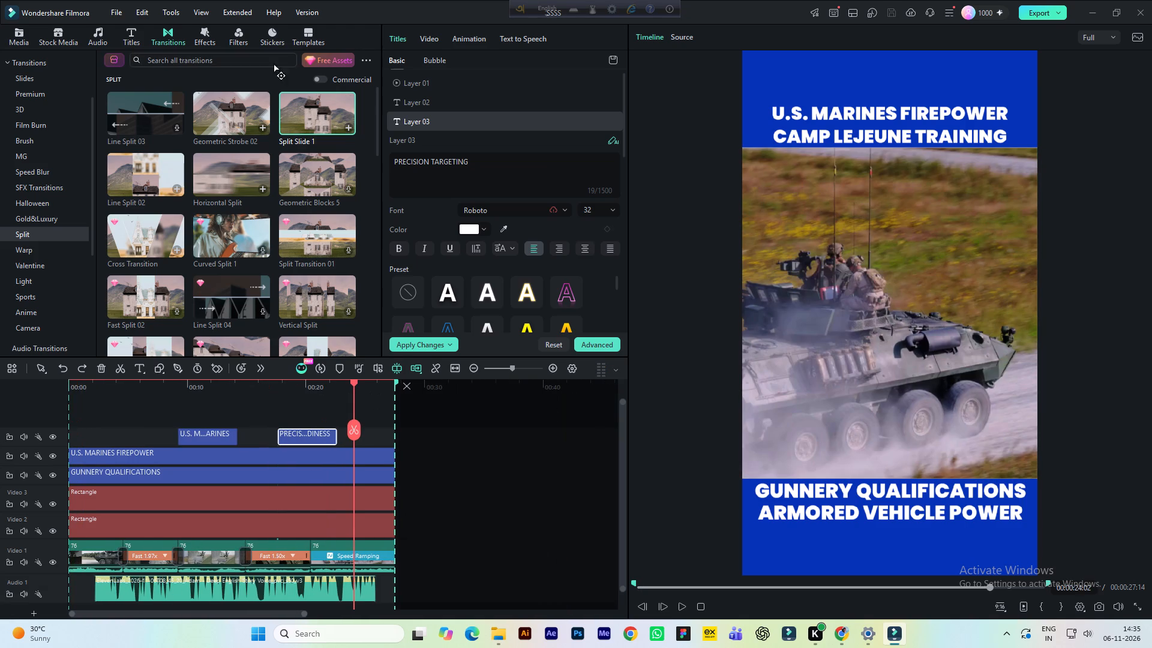
left_click(238, 35)
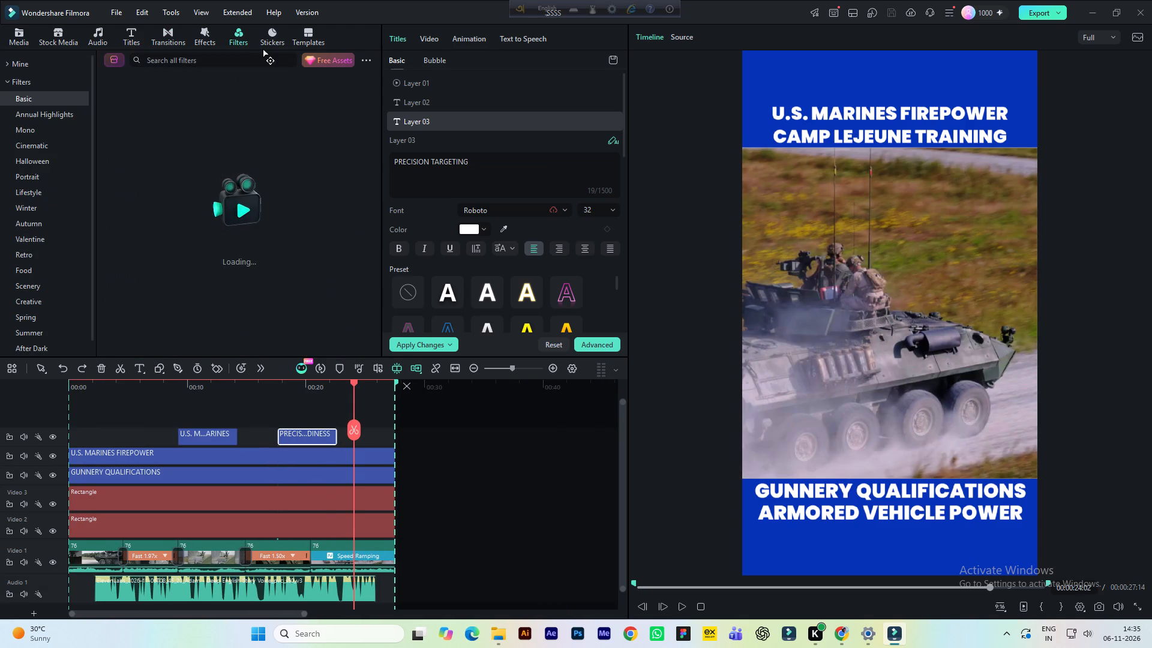
left_click(265, 46)
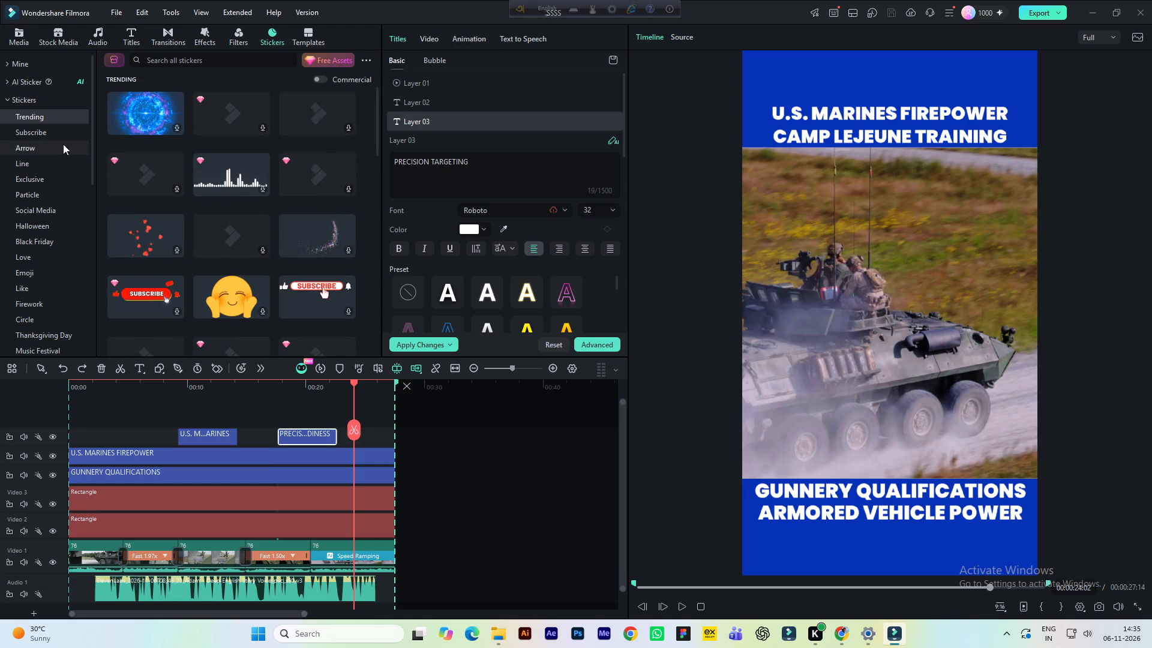
left_click(38, 137)
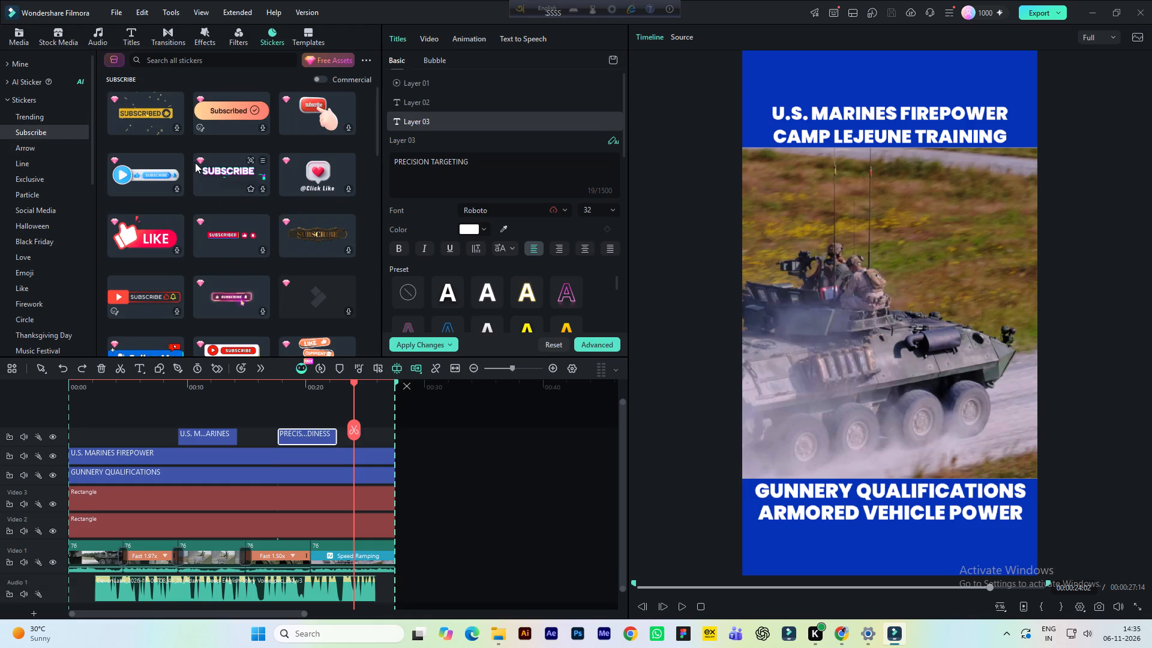
scroll(220, 178, "down", 1)
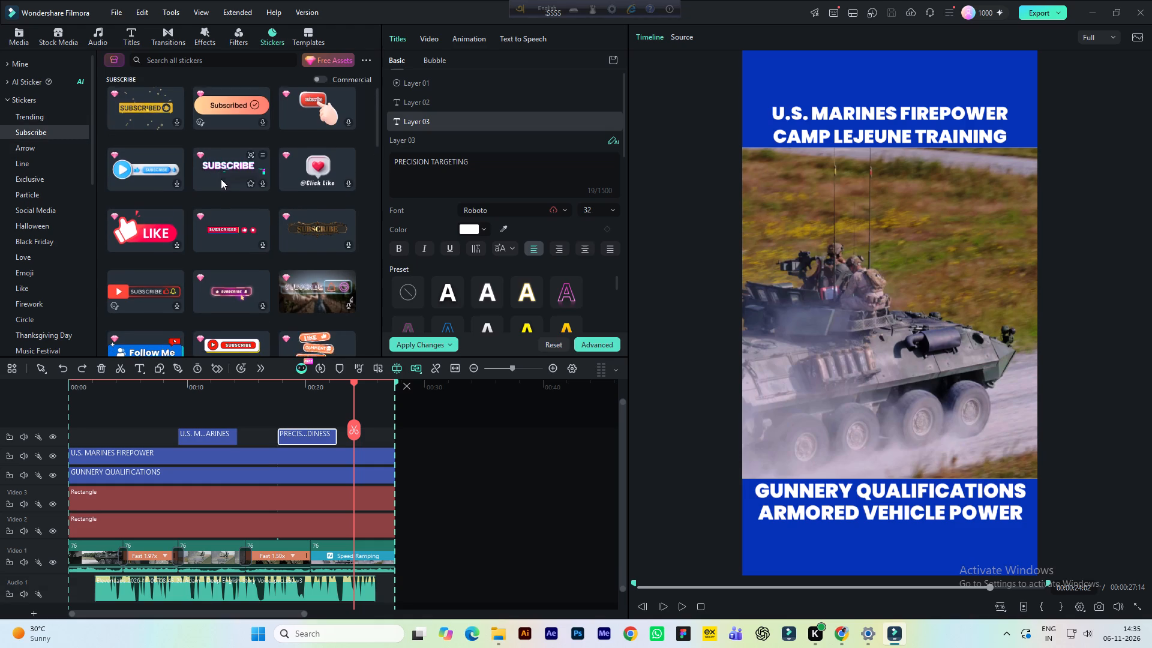
scroll(221, 179, "down", 1)
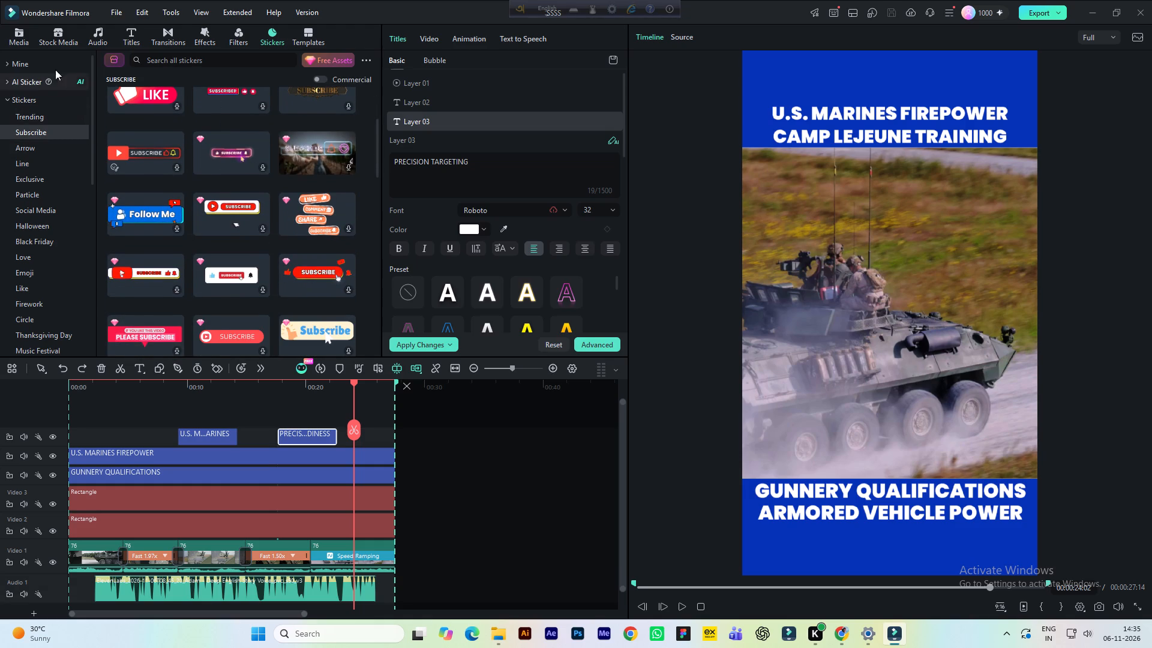
left_click(23, 40)
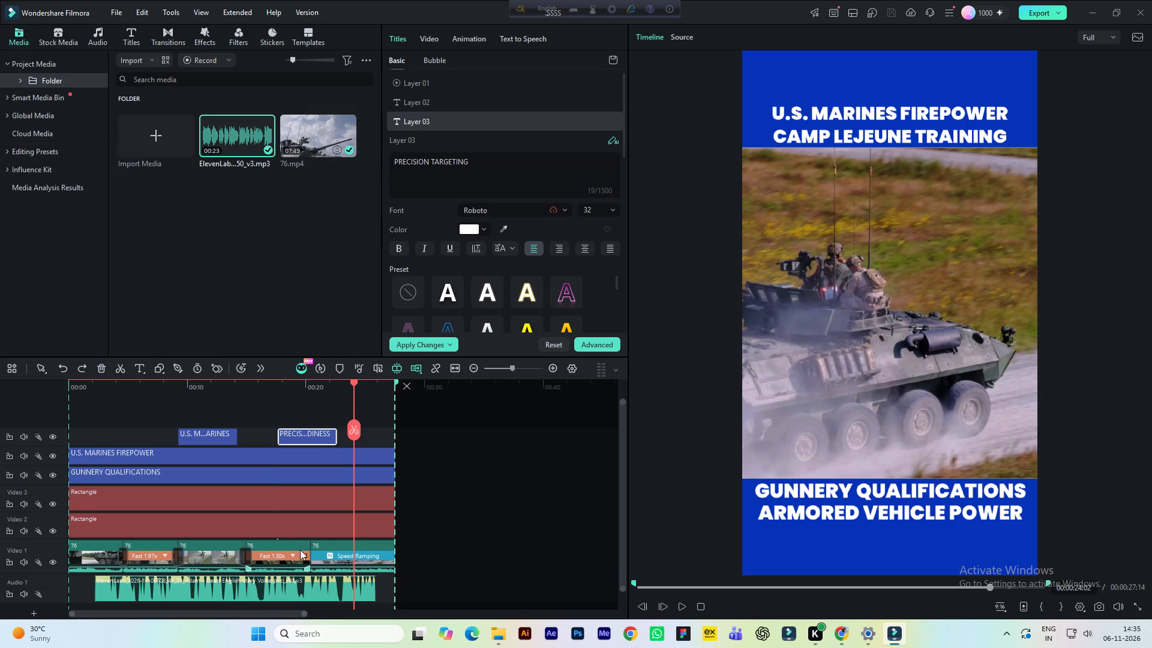
Play the whole video from the beginning to review the shots, transitions and titles.
left_click(202, 391)
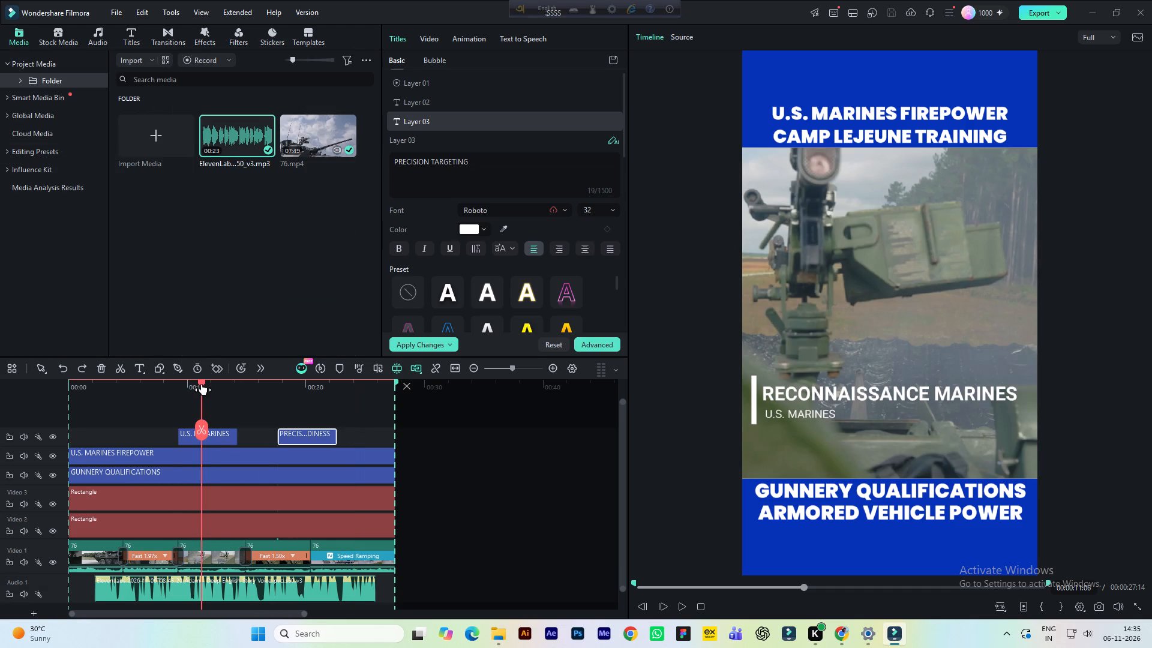
left_click_drag(202, 383, 34, 407)
key("space")
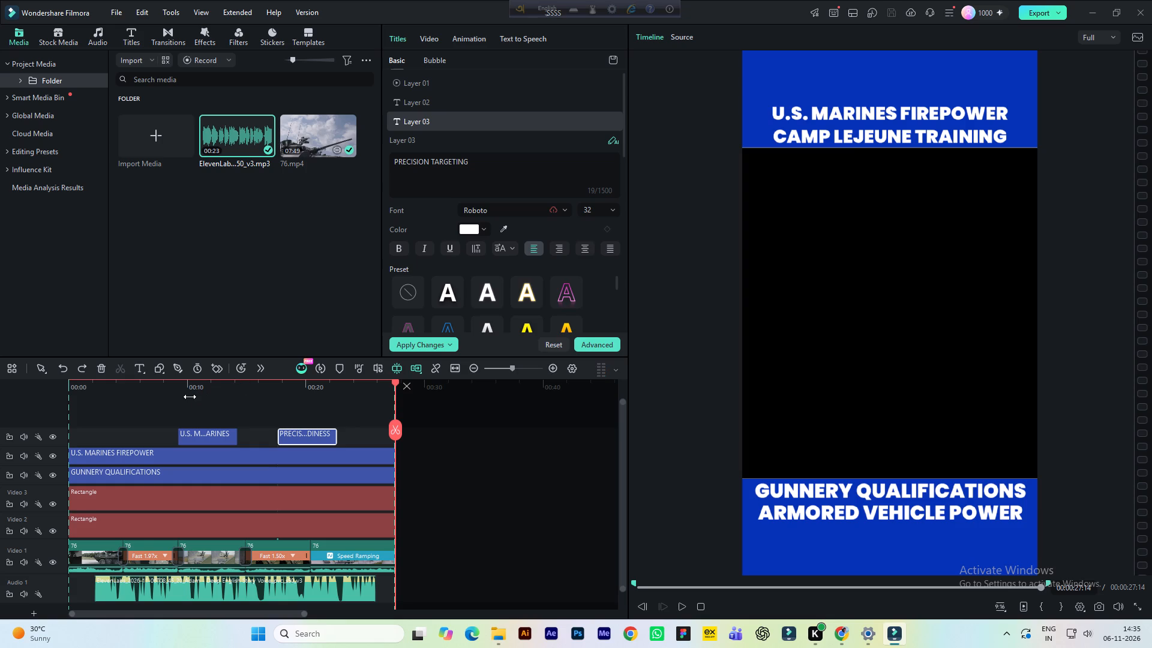